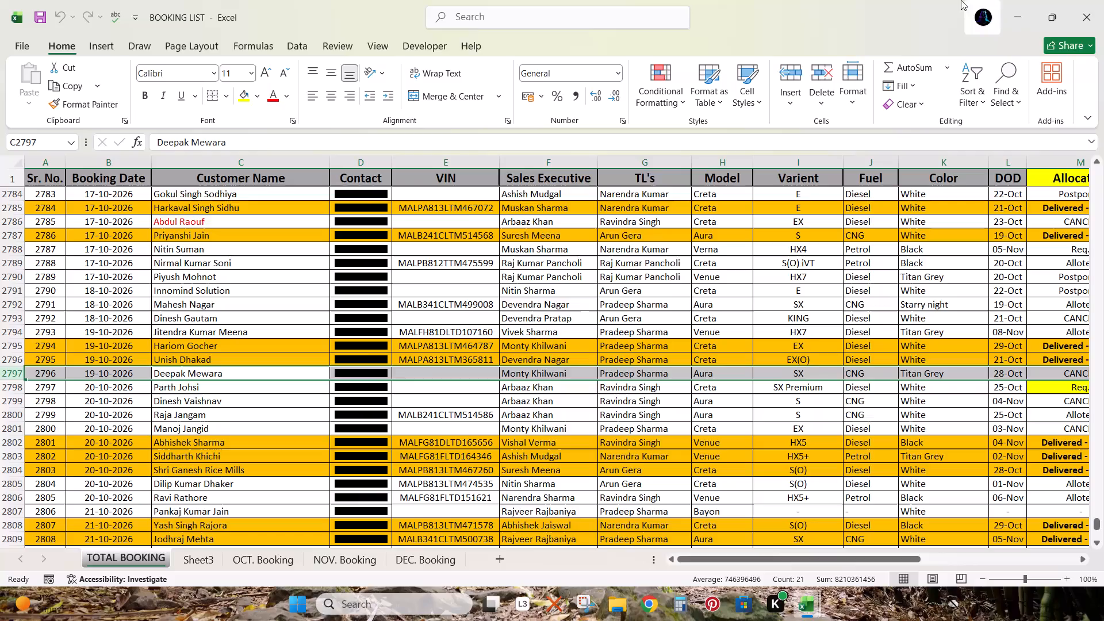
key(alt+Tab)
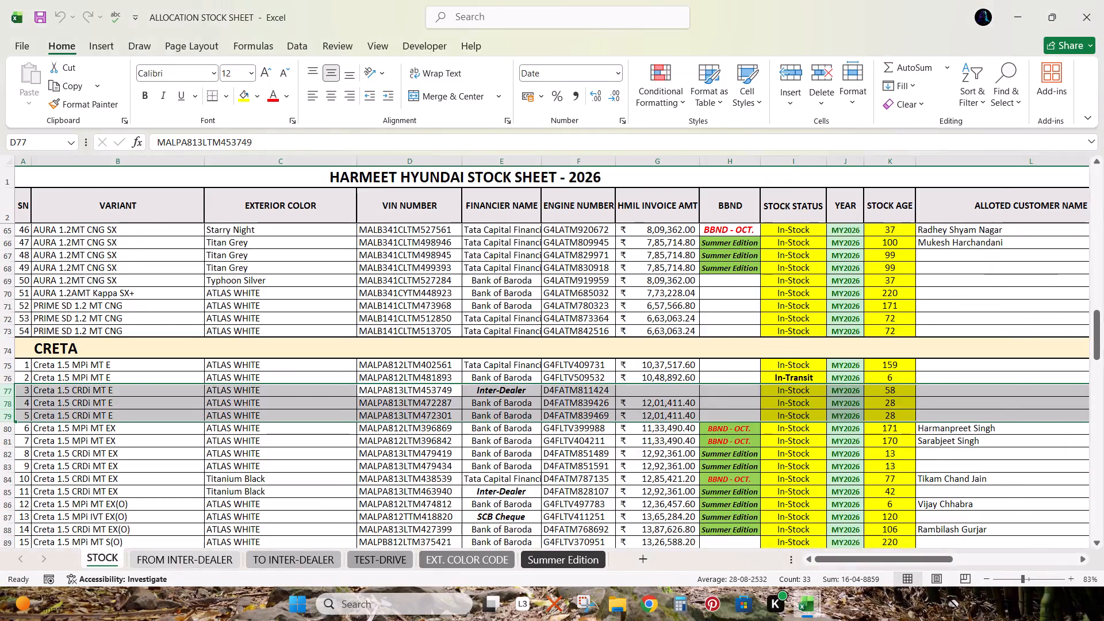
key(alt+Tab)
Copy the "CF in NOV'26" entry beside the Allocation column from row 2798 into row 2797, save the booking list, and return to the row's serial number.
key(ctrl+Right)
key(ctrl+Right)
key(ctrl+Right)
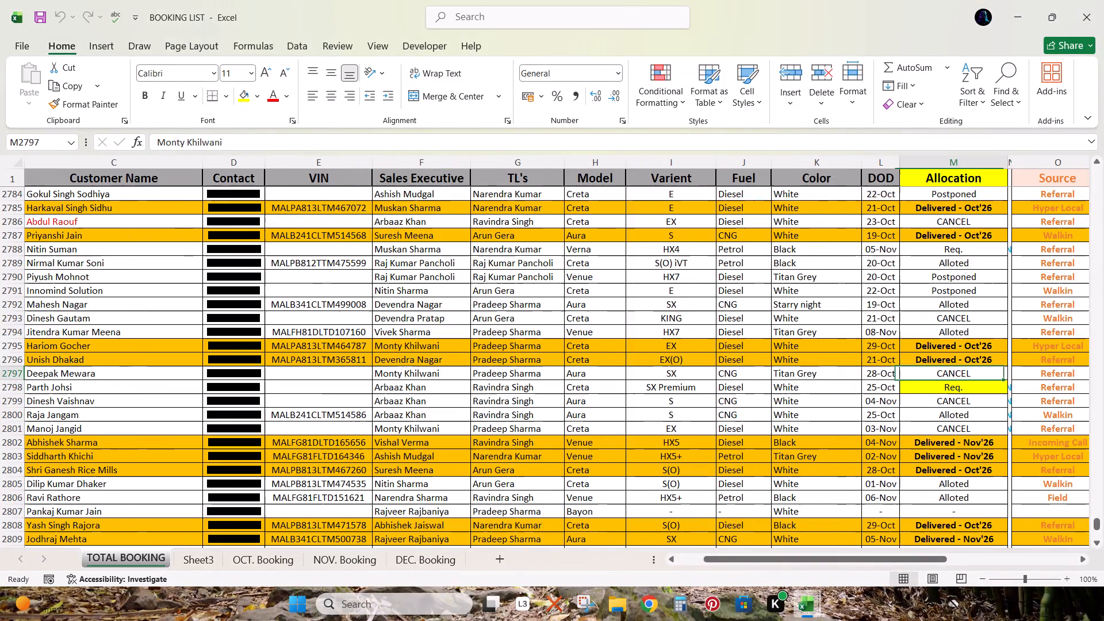
key(Right)
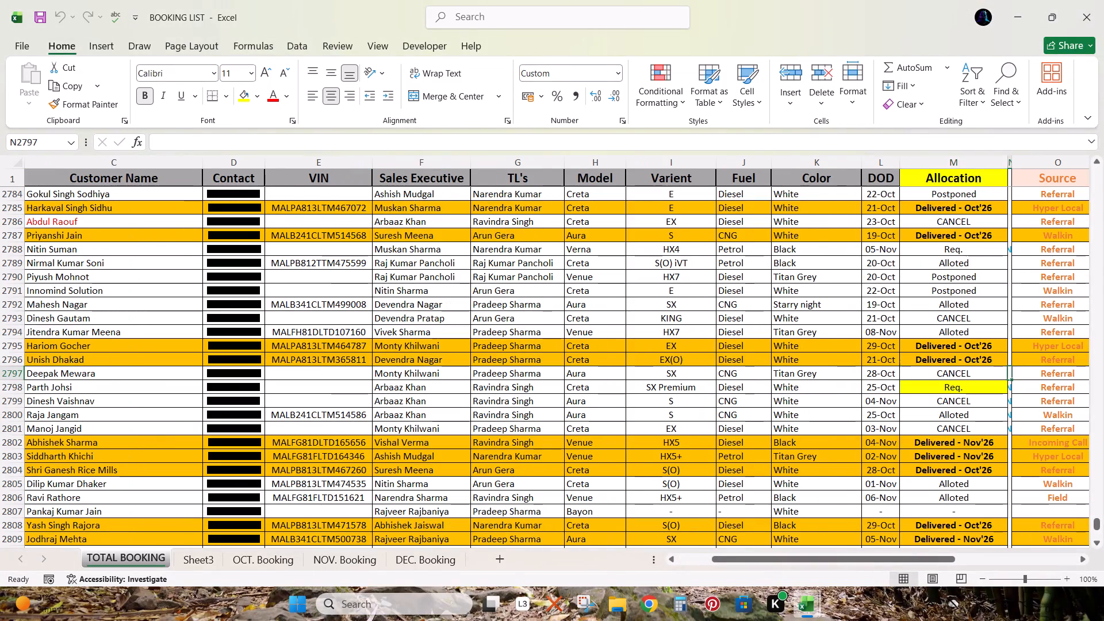
key(Down)
key(ctrl+c)
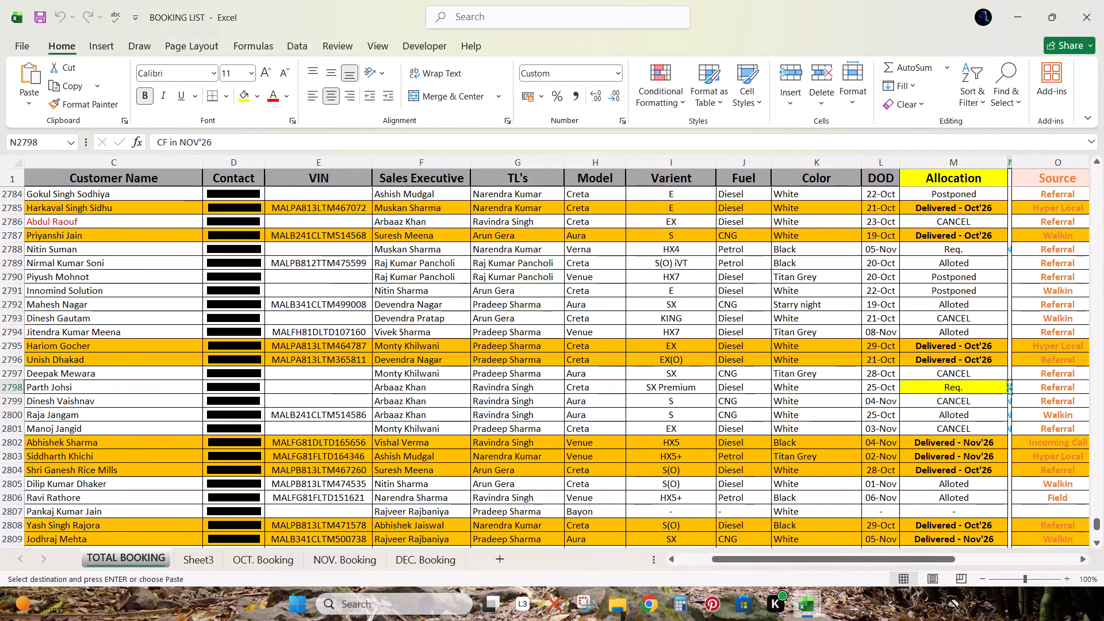
key(Up)
key(ctrl+v)
key(Escape)
key(Left)
key(ctrl+s)
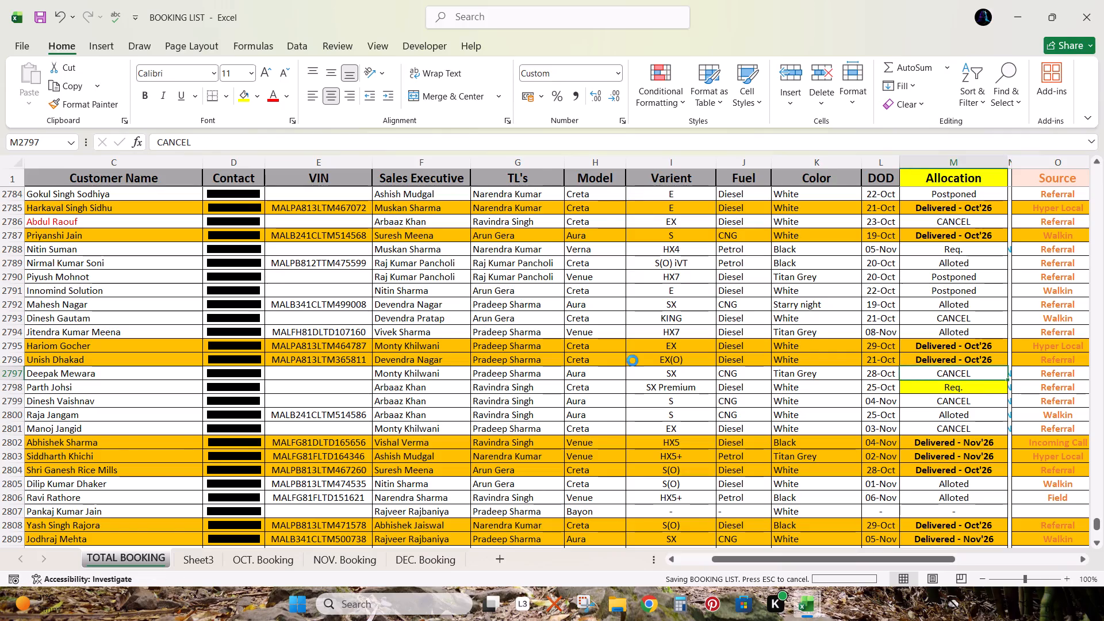
key(ctrl+Left)
key(ctrl+Left)
key(ctrl+Left)
key(ctrl+Left)
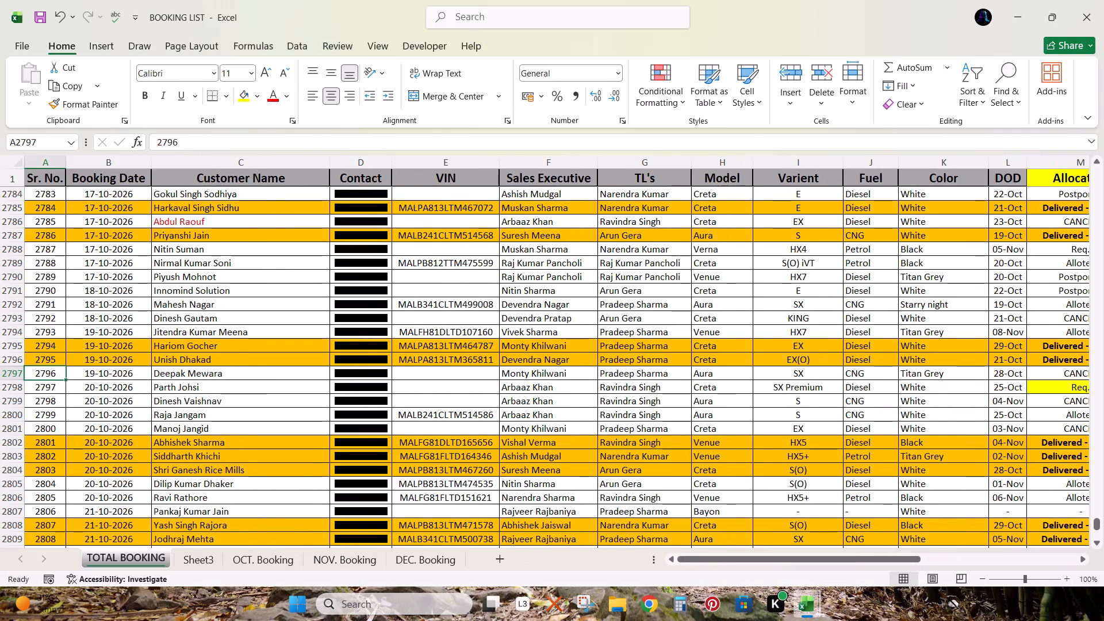
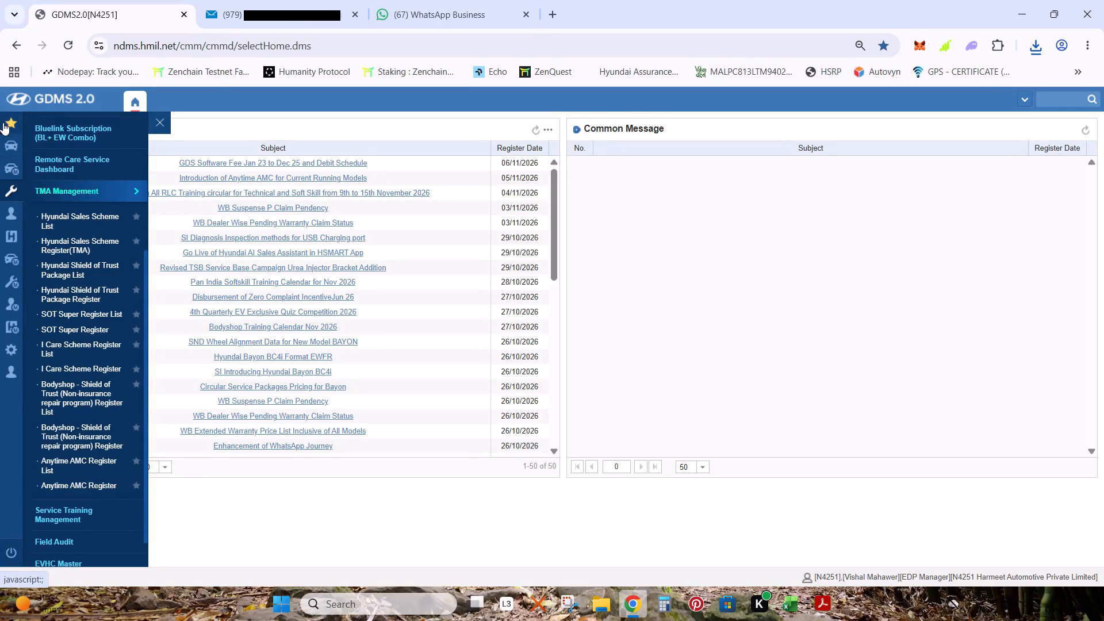
Open the Vehicle Management screen among the service module's basic information screens in GDMS.
click(3, 122)
click(9, 173)
click(16, 187)
scroll(89, 171, up, 6)
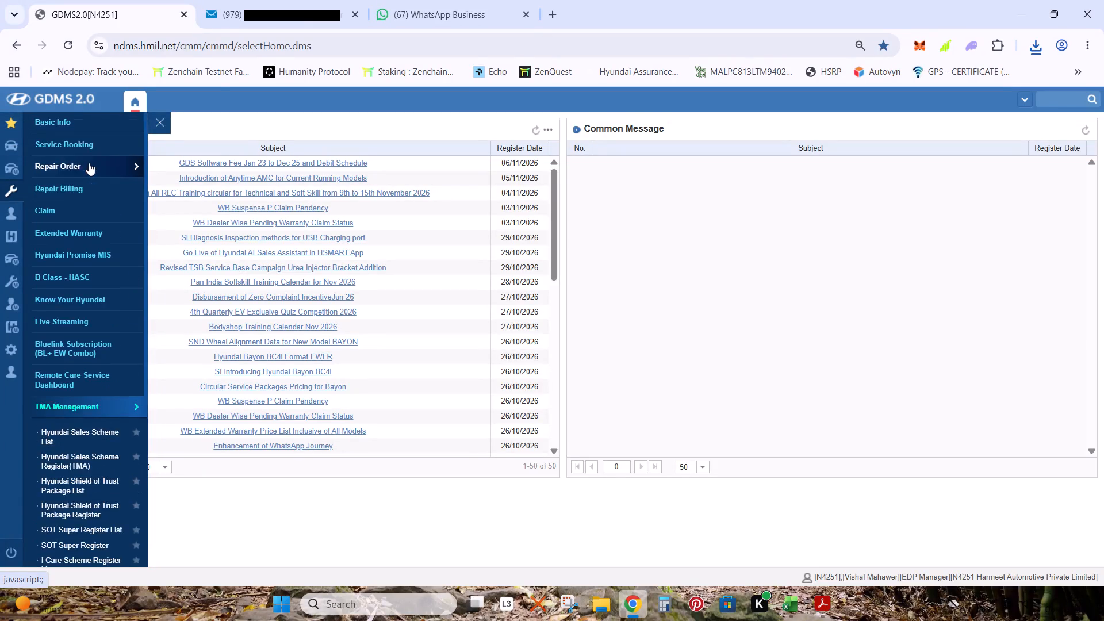
scroll(89, 163, up, 2)
click(76, 125)
click(69, 163)
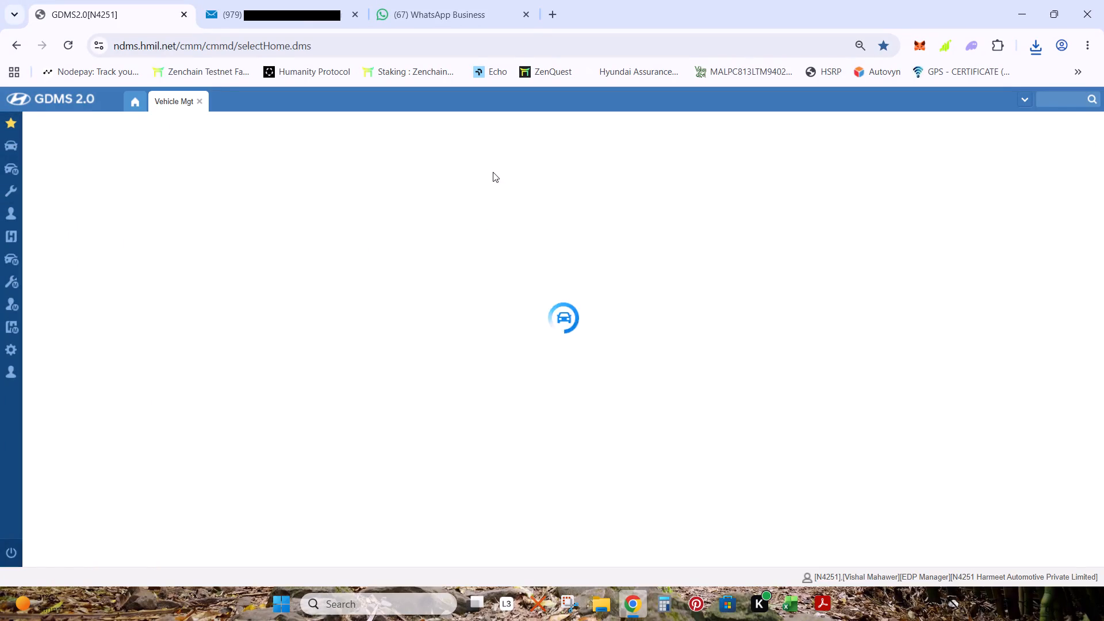
click(683, 145)
key(ctrl+v)
key(Return)
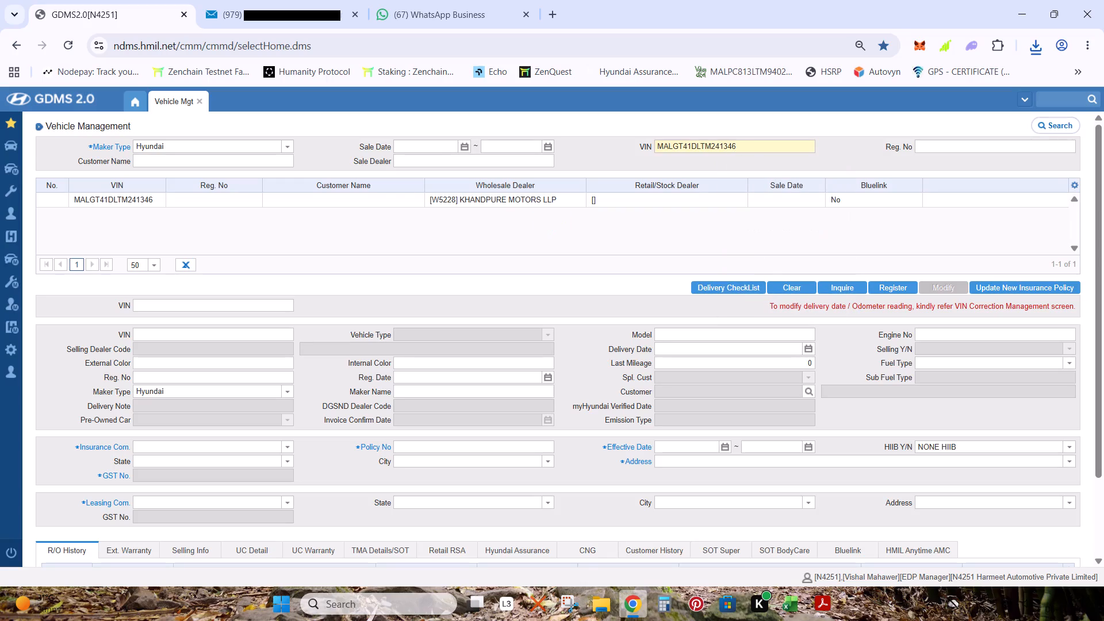
Load the found vehicle's details and examine its selling information and wholesale dealer.
click(444, 204)
scroll(475, 419, down, 1)
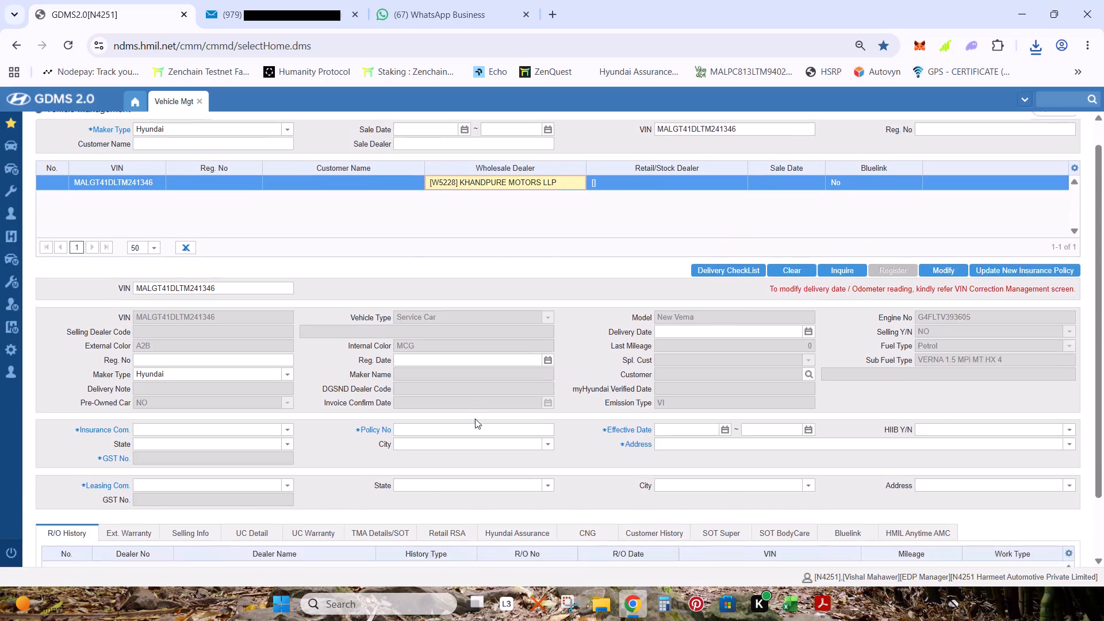
scroll(475, 419, down, 1)
click(201, 454)
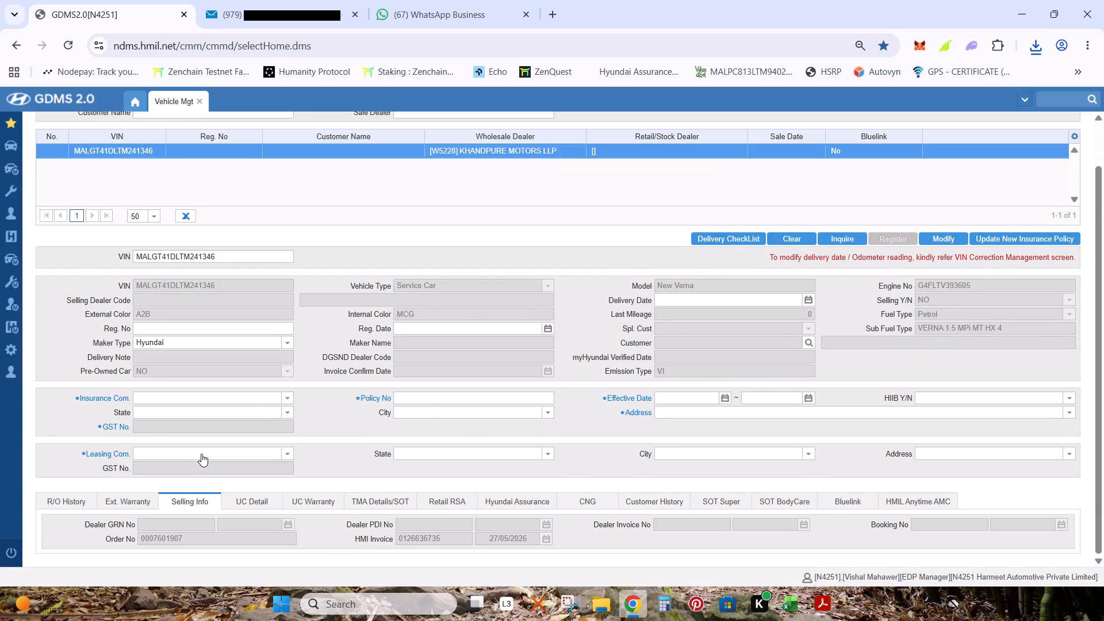
click(511, 154)
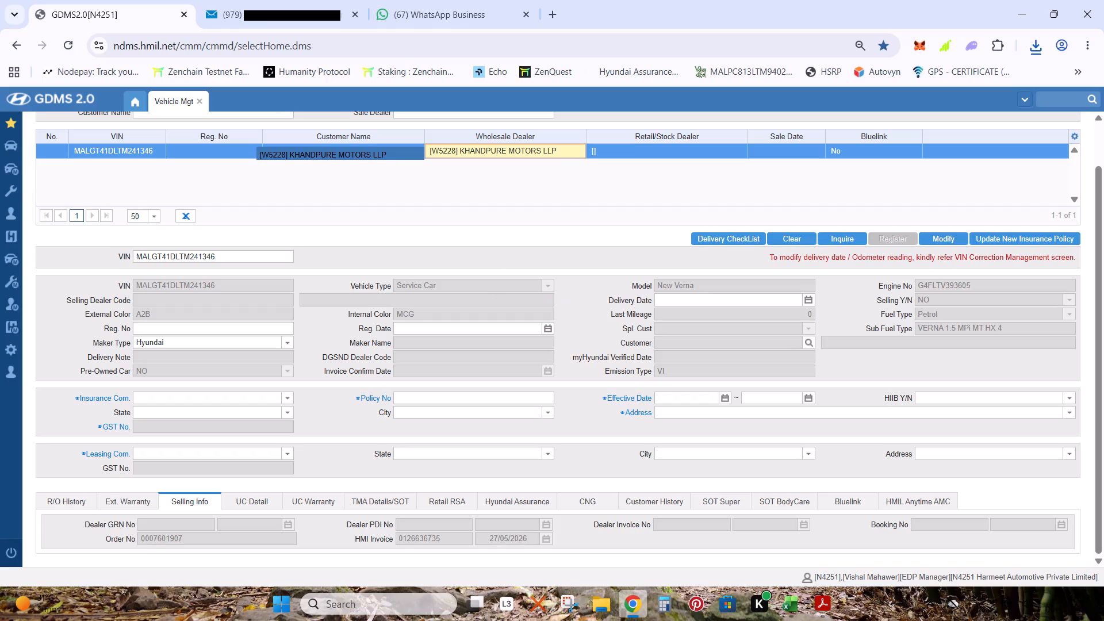
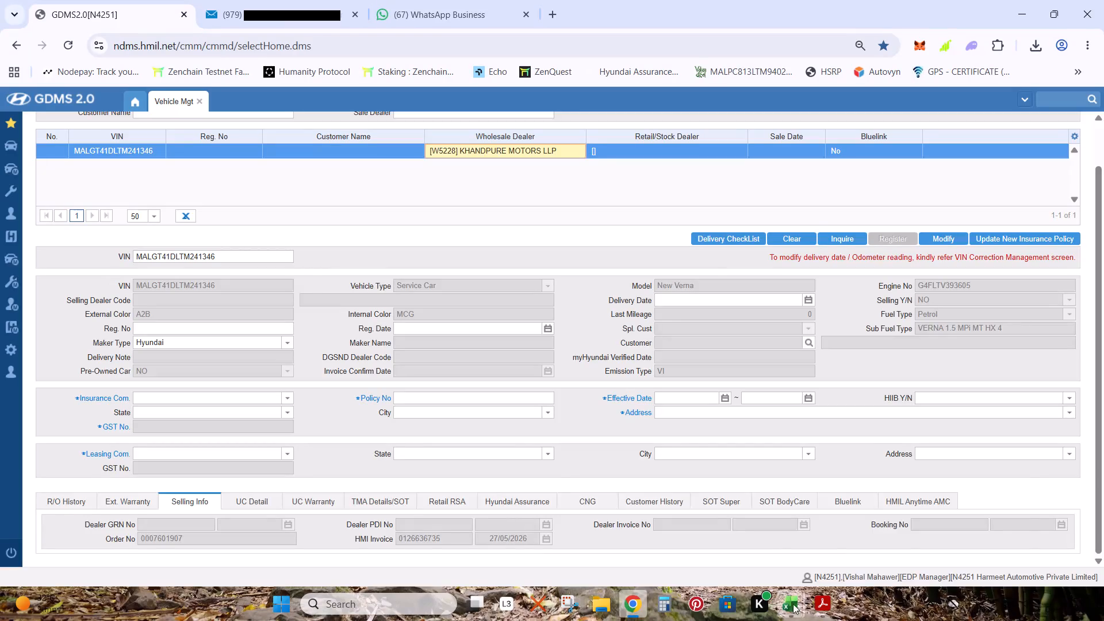
Switch to the BOOKING LIST workbook in Excel and search the TOTAL BOOKING sheet for the customer's contact number.
click(798, 604)
click(789, 530)
click(580, 367)
key(ctrl+f)
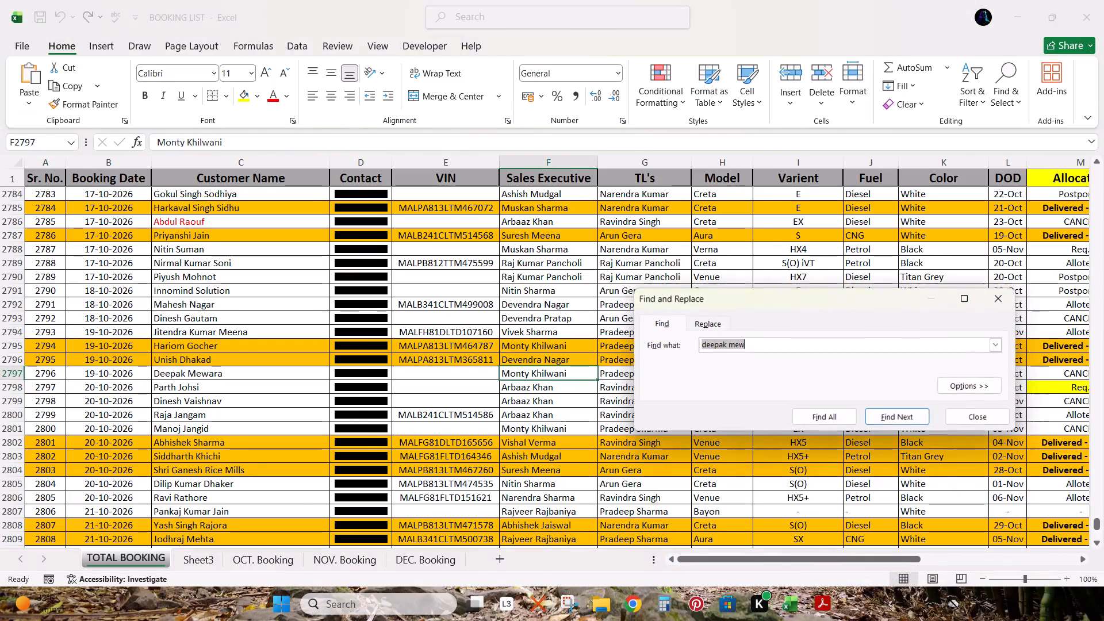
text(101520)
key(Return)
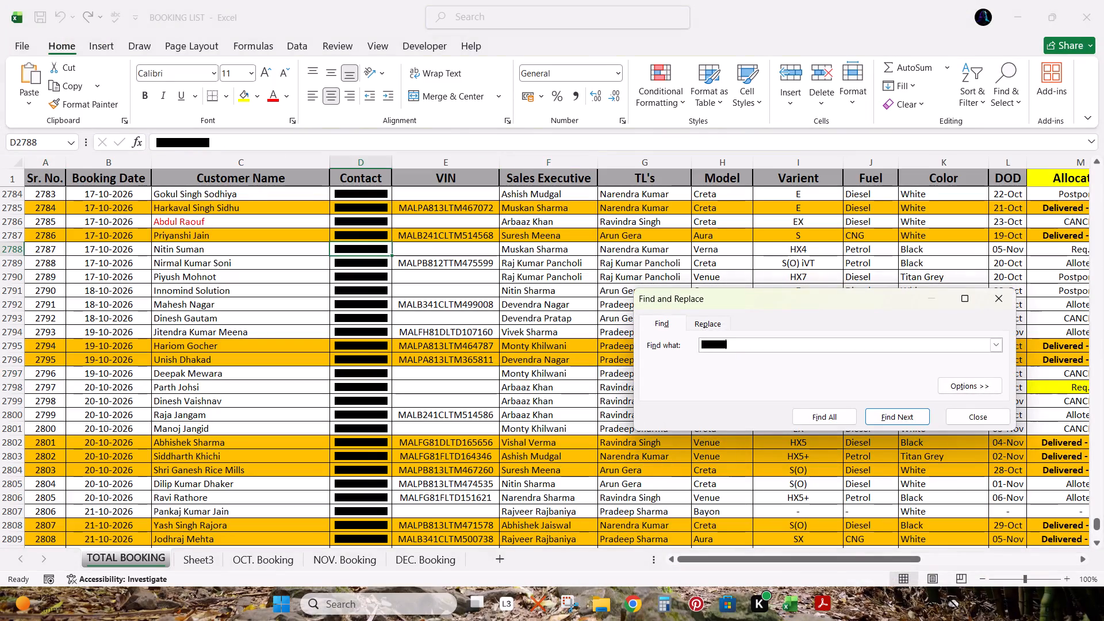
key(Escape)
Examine the found booking's row 2788, including its deal, finance, booking amount, tax and accessories entries.
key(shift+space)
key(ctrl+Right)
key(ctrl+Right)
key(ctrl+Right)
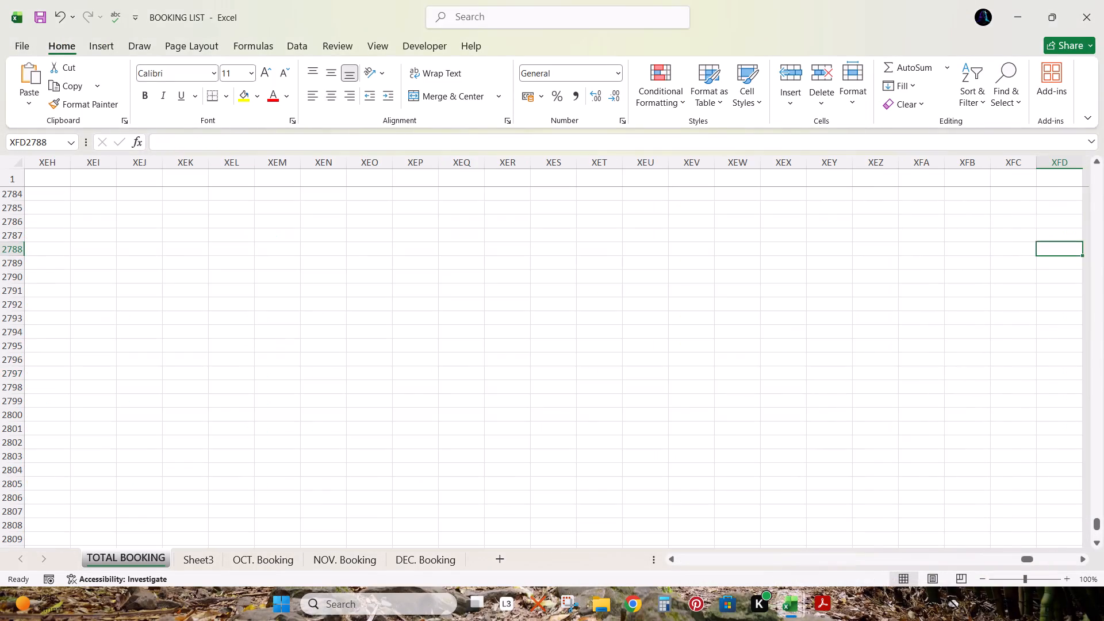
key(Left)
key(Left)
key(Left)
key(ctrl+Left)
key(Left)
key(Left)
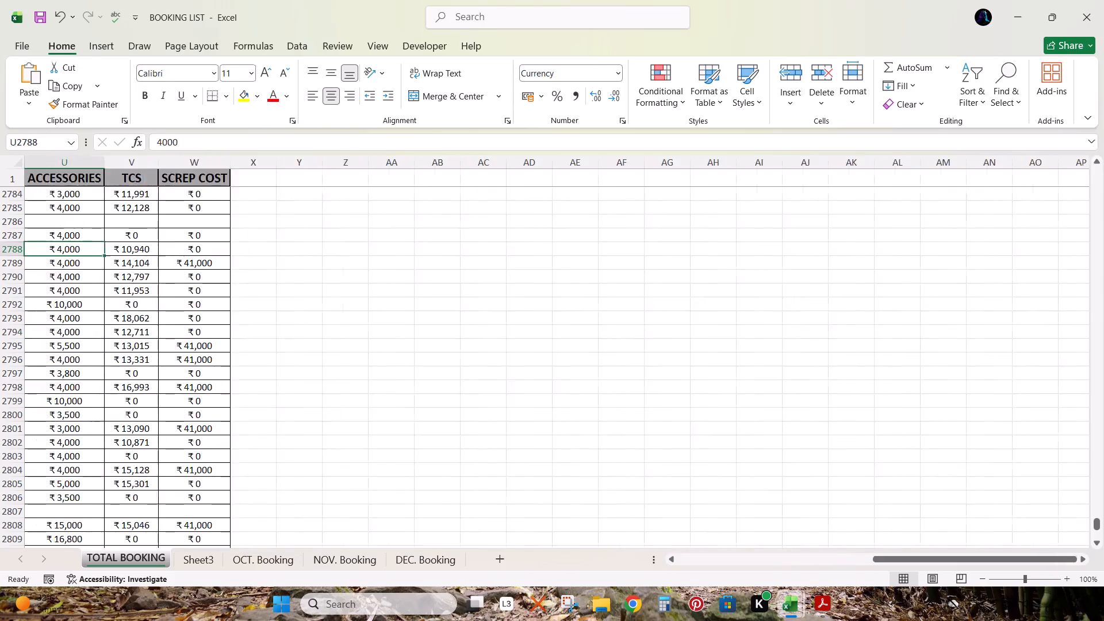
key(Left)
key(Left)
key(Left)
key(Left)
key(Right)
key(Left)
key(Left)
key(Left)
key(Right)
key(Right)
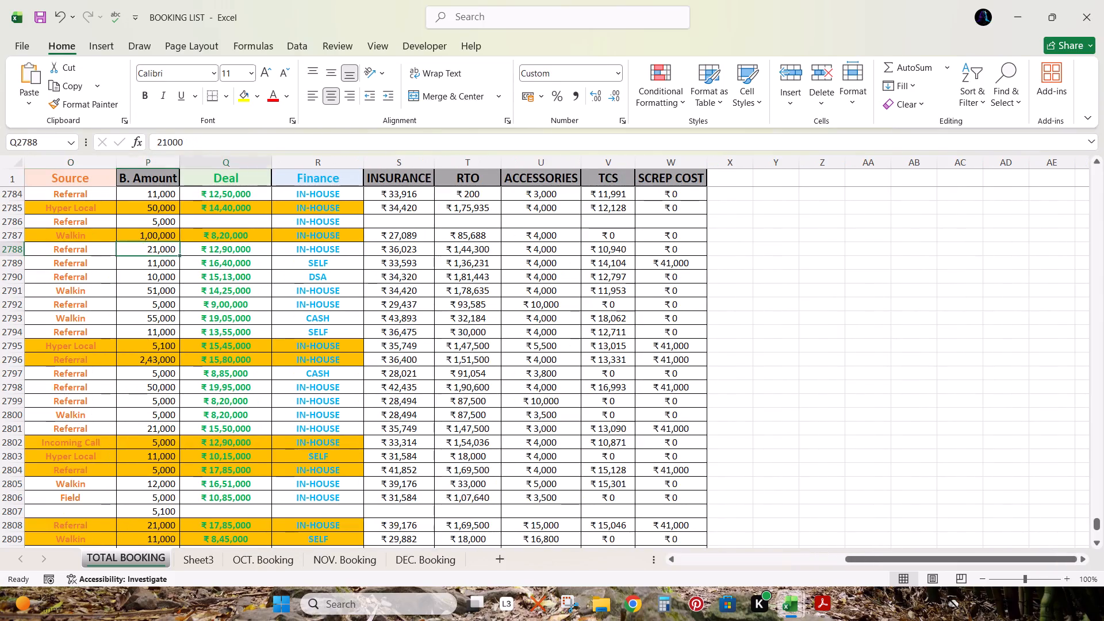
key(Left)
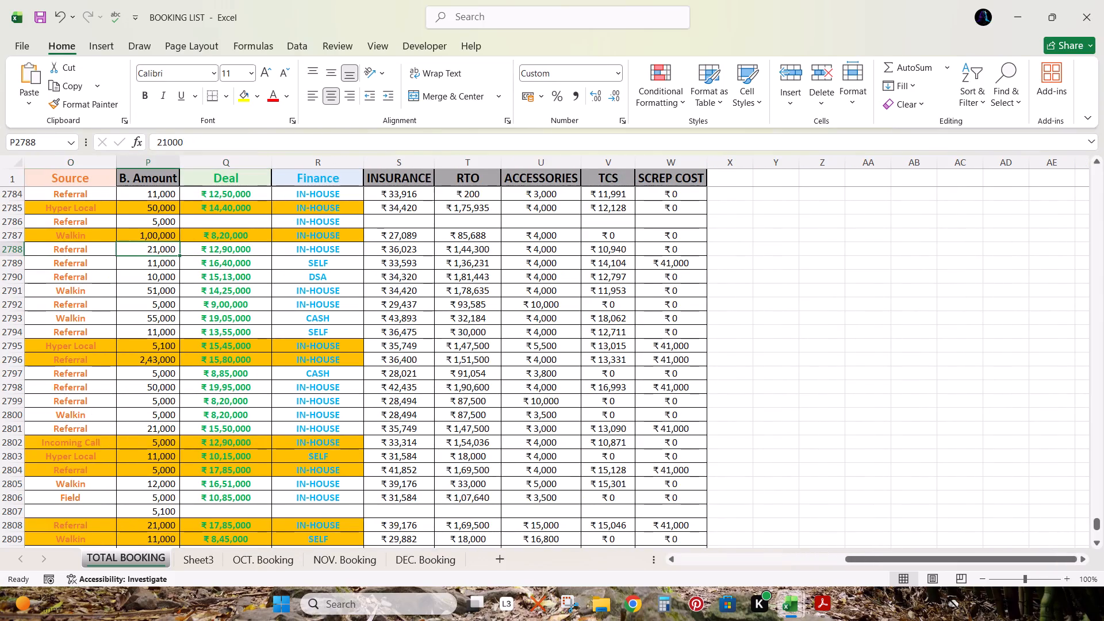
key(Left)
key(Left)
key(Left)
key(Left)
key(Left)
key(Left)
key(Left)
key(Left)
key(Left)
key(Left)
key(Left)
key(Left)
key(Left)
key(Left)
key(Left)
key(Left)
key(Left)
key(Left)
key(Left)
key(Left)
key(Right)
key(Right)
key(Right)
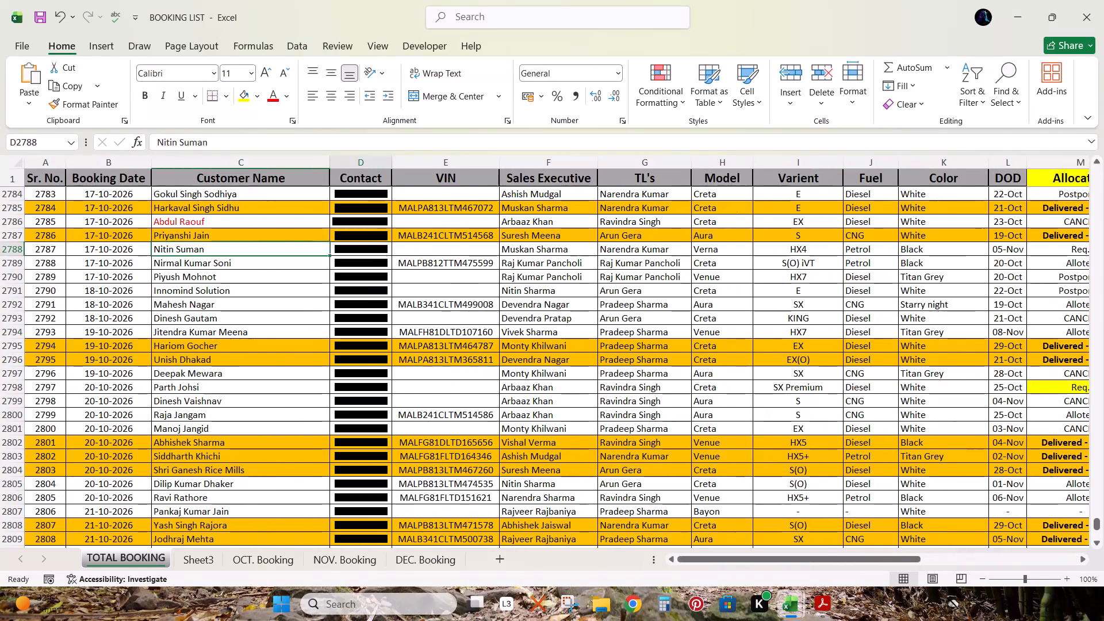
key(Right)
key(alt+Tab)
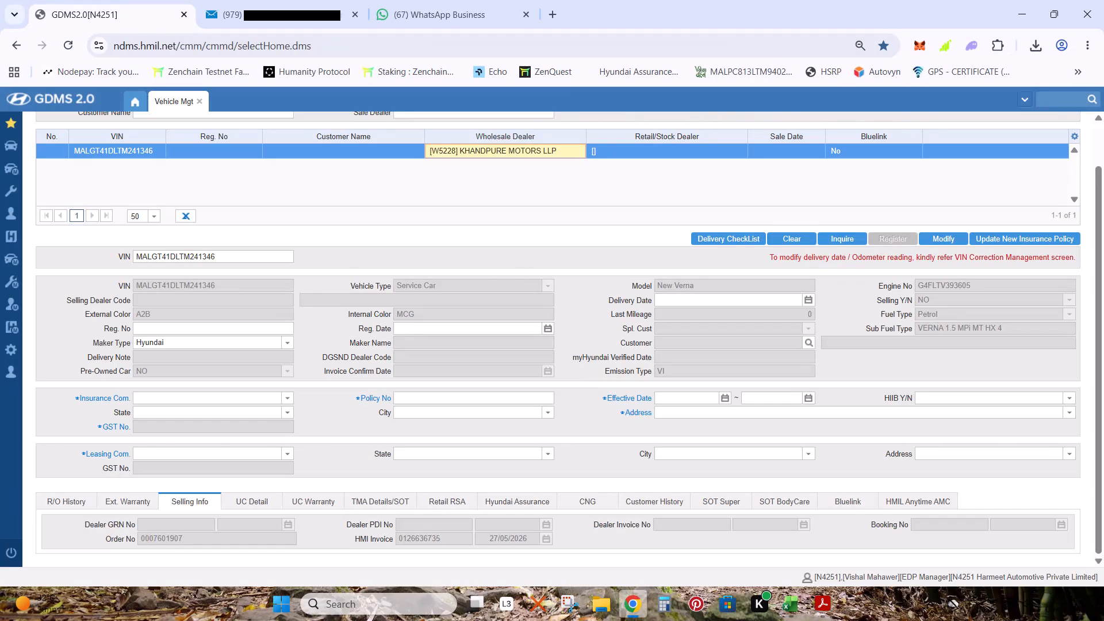
click(209, 292)
click(205, 289)
key(ctrl+c)
key(alt+Tab)
key(ctrl+v)
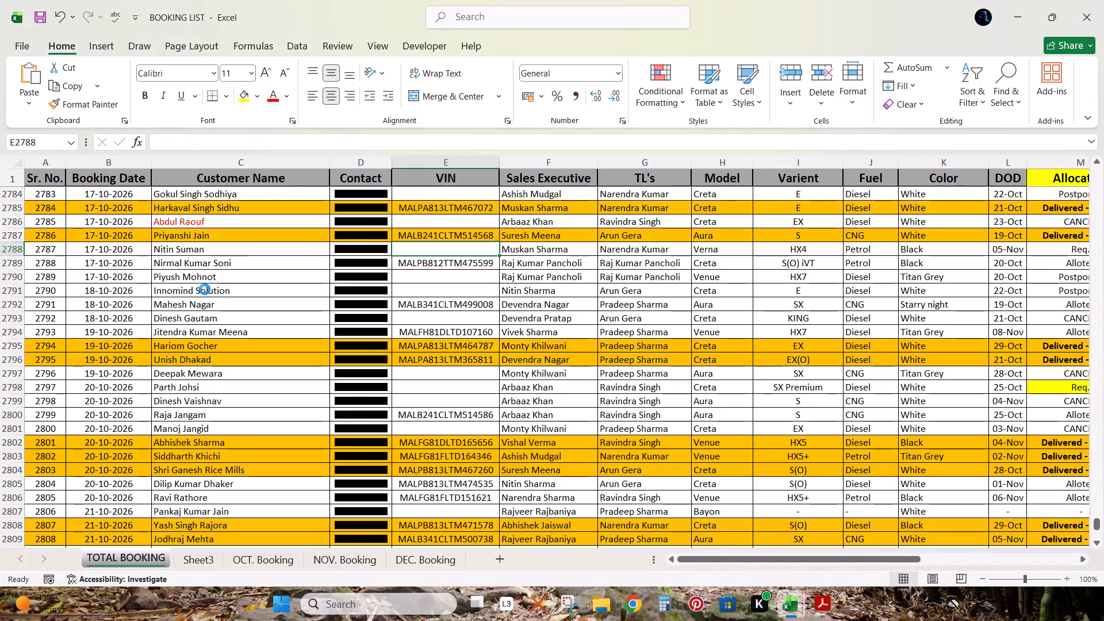
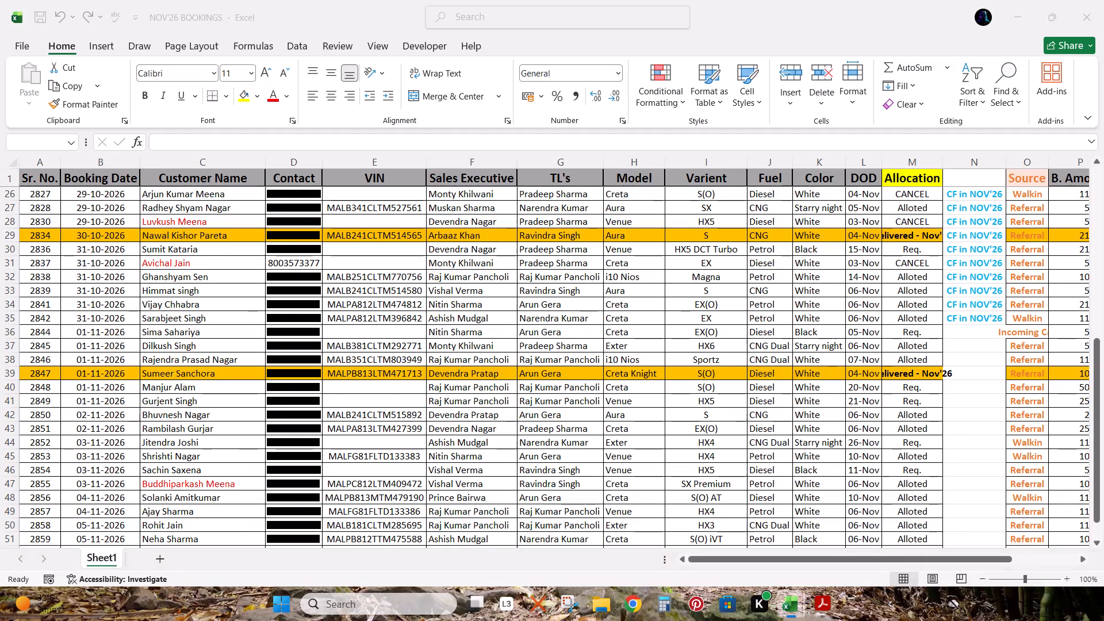
Select the entire empty row 57 below the last booking in the NOV'26 BOOKINGS workbook.
scroll(593, 378, up, 3)
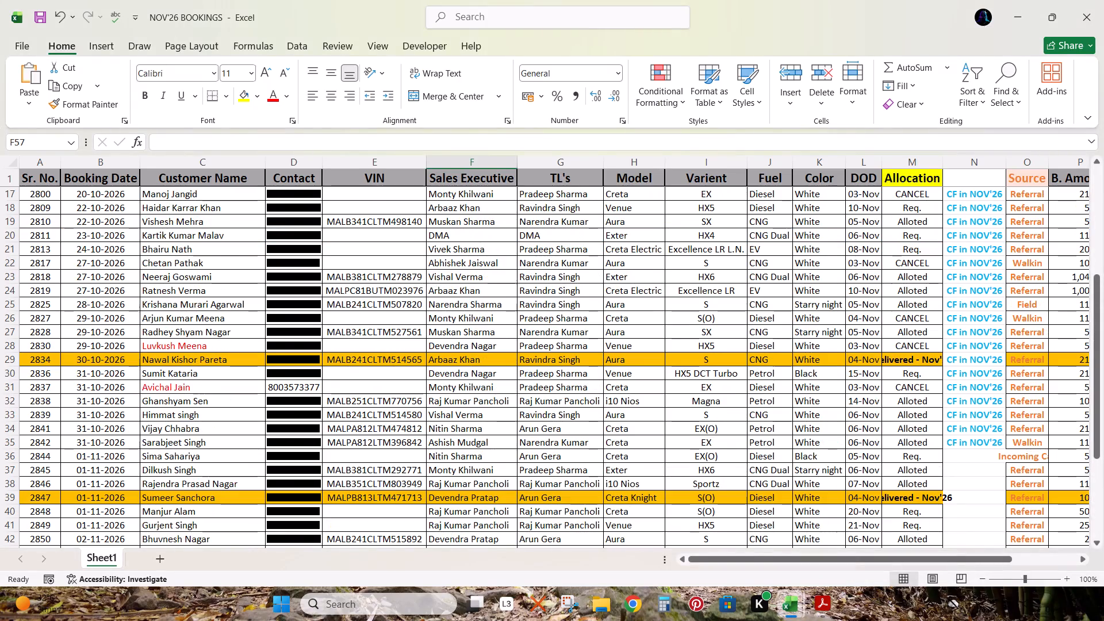
key(shift+space)
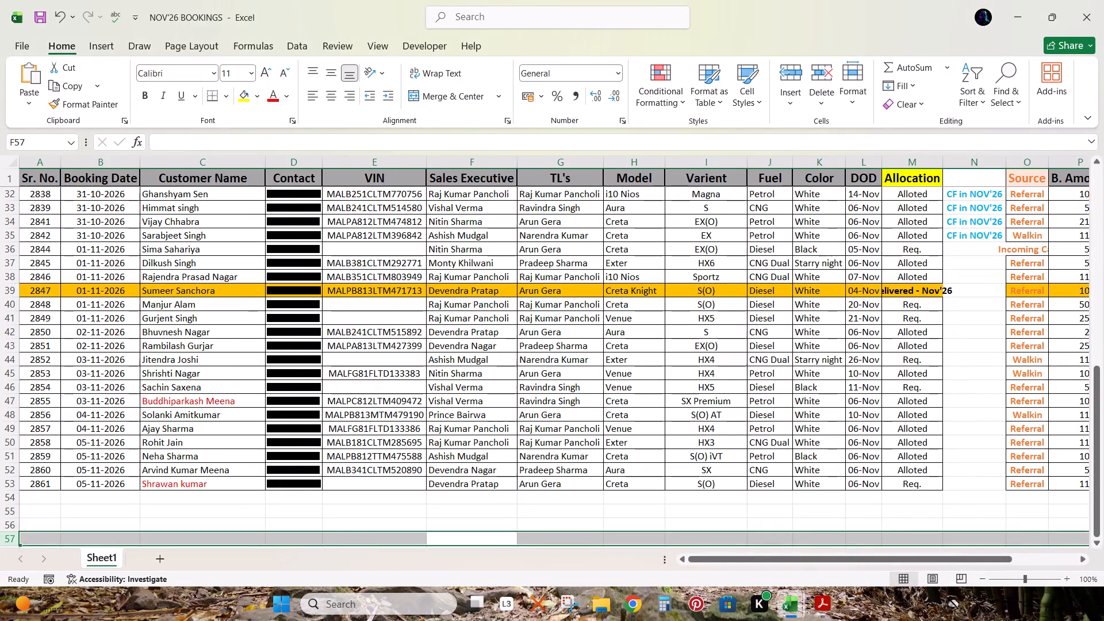
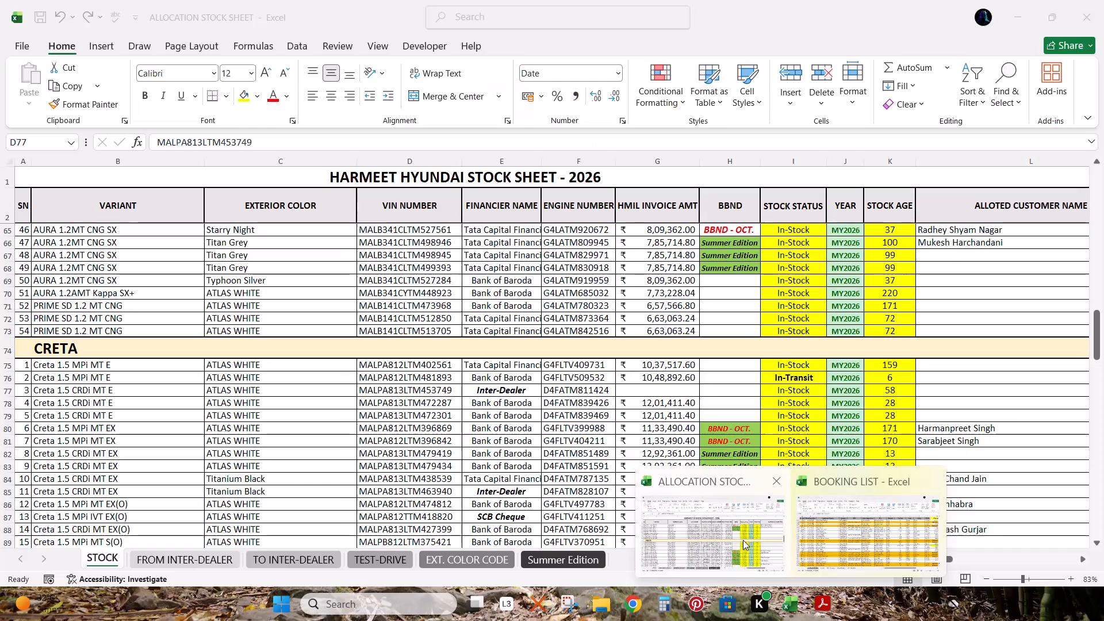
click(743, 549)
click(648, 597)
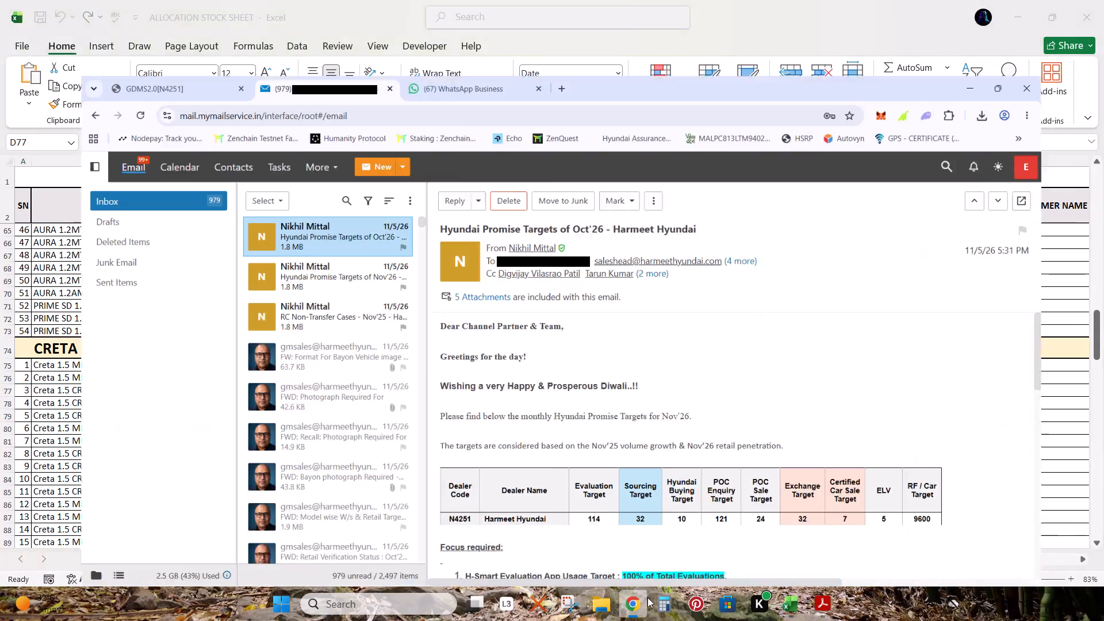
click(101, 0)
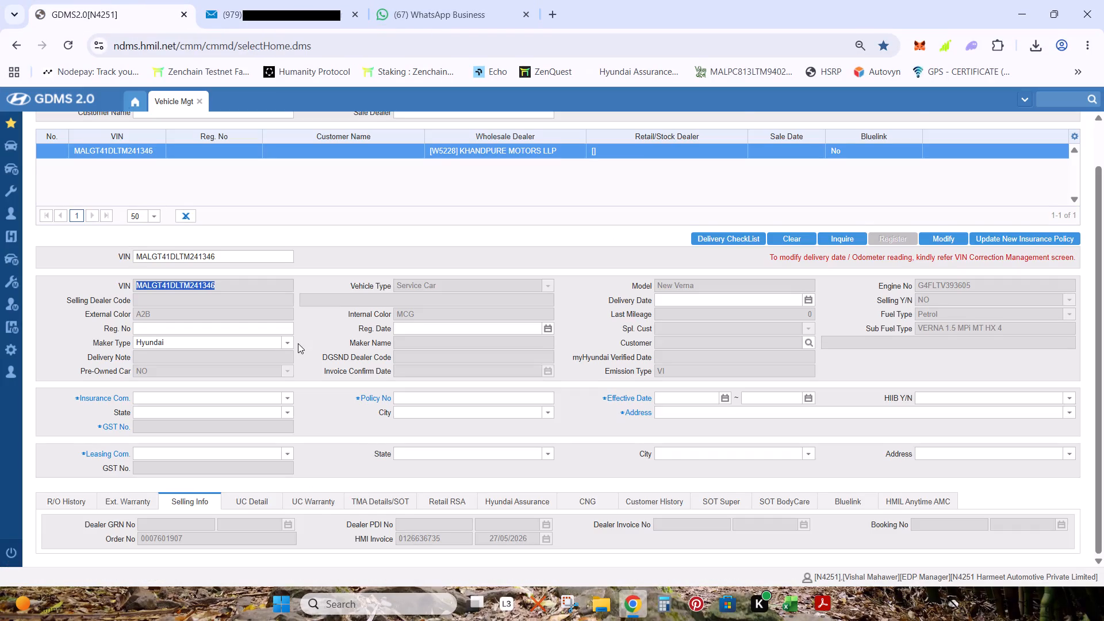
scroll(298, 343, up, 4)
scroll(369, 363, down, 2)
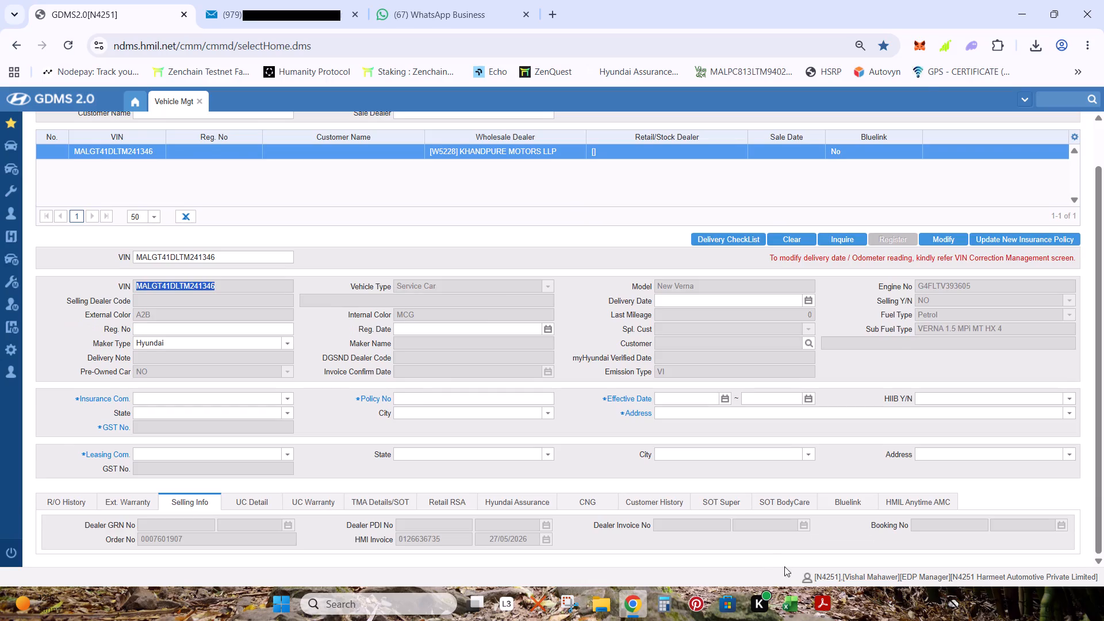
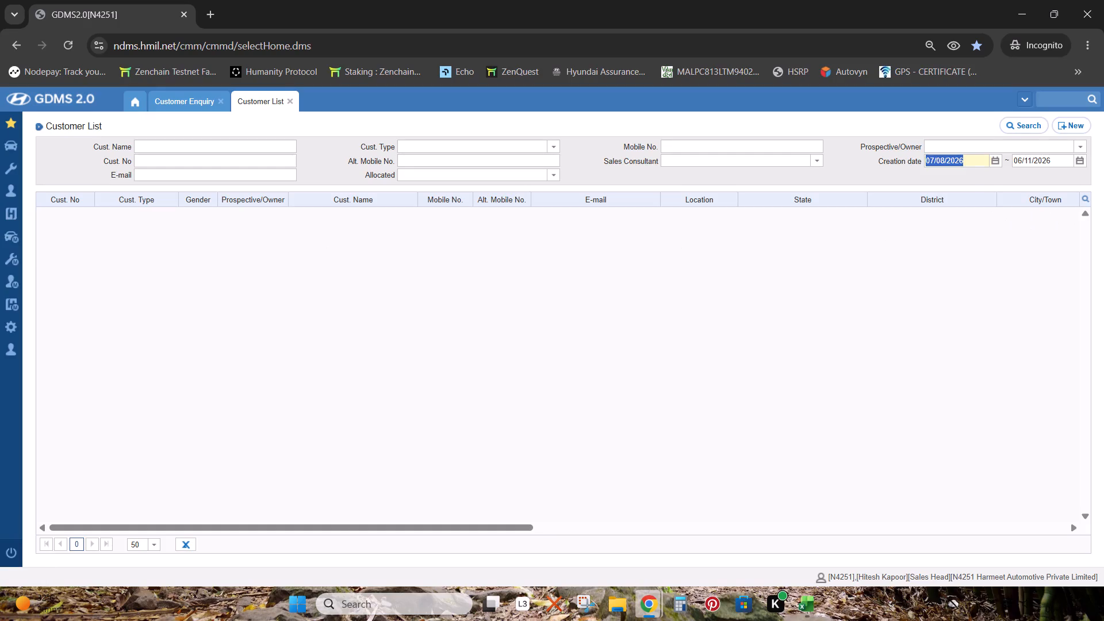
Search the Customer List by the saved mobile number without a creation start date and open the matching customer's record.
key(BackSpace)
drag(697, 133, 703, 139)
double_click(710, 147)
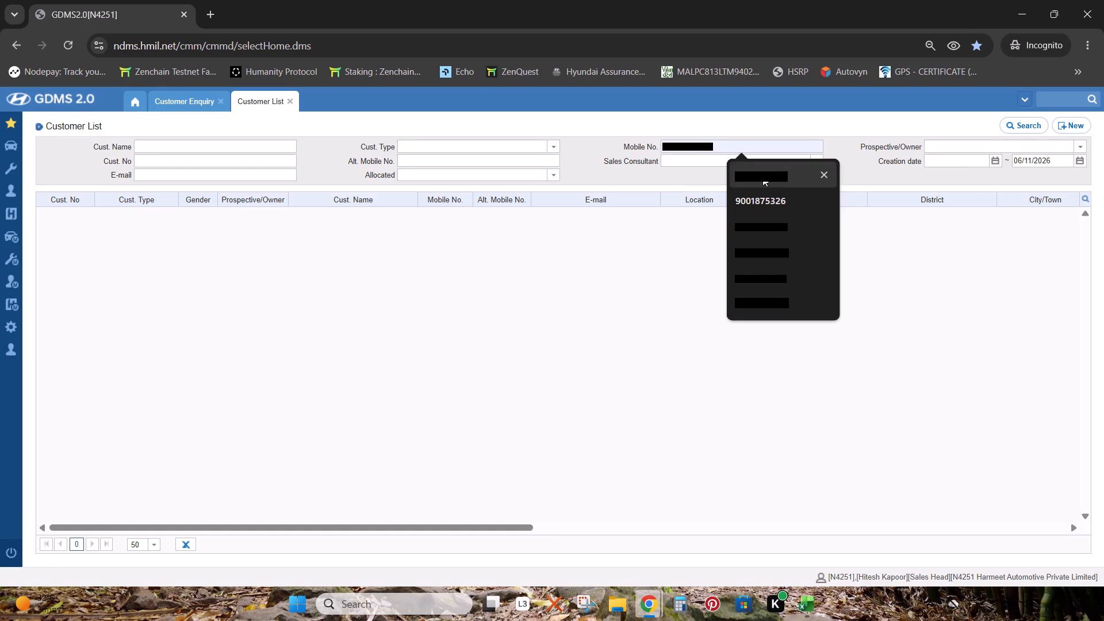
click(762, 176)
key(period)
key(Return)
drag(424, 526, 1093, 573)
double_click(800, 216)
click(9, 122)
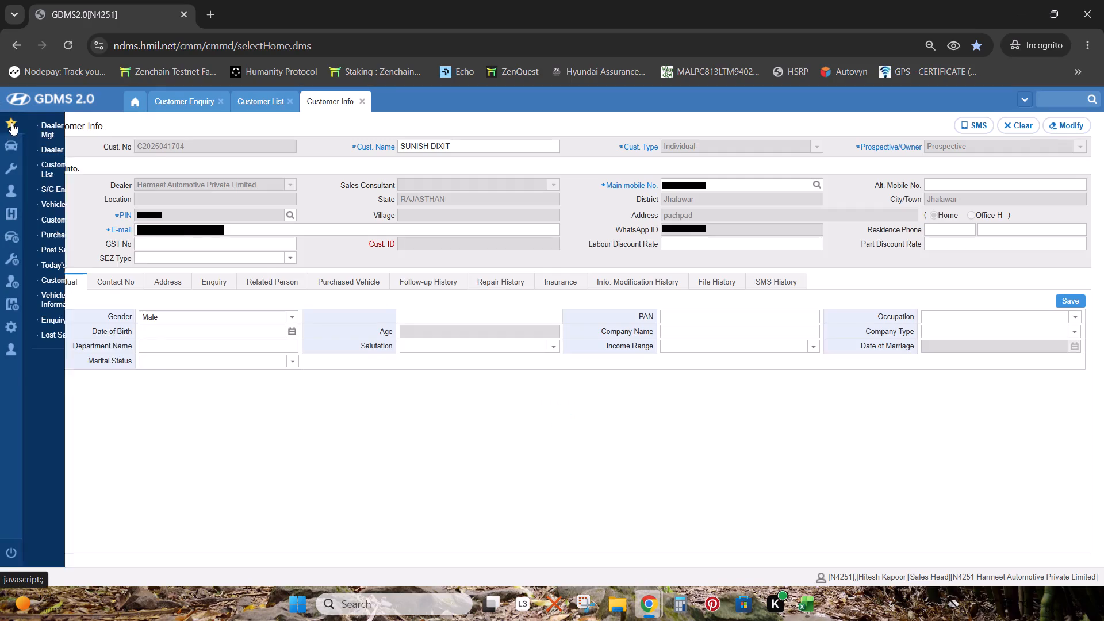
click(70, 169)
click(363, 144)
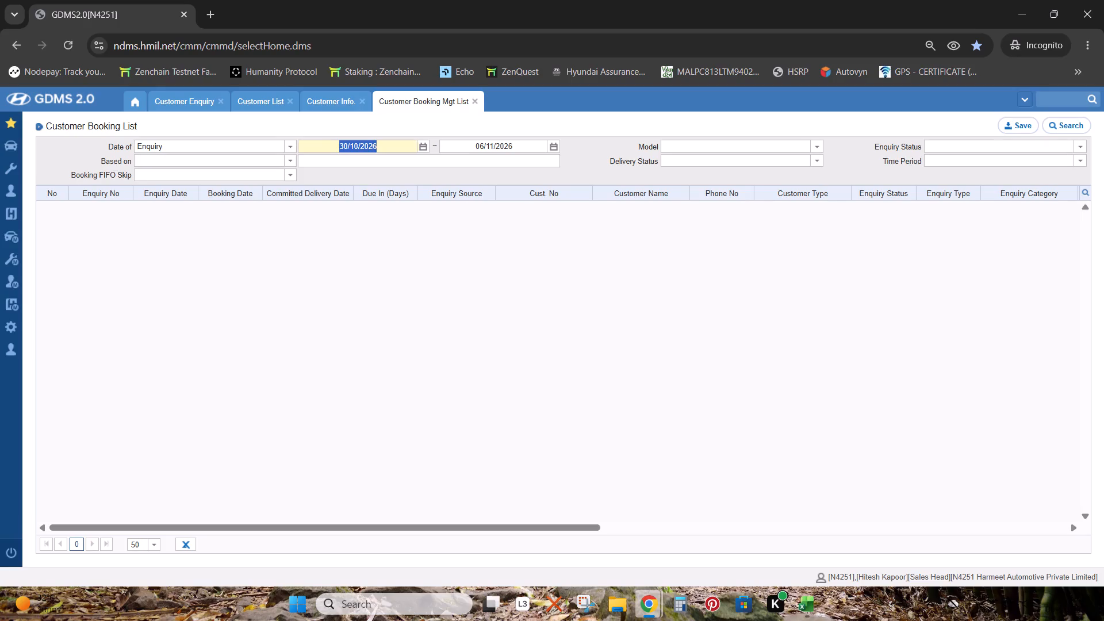
key(BackSpace)
click(263, 162)
click(160, 225)
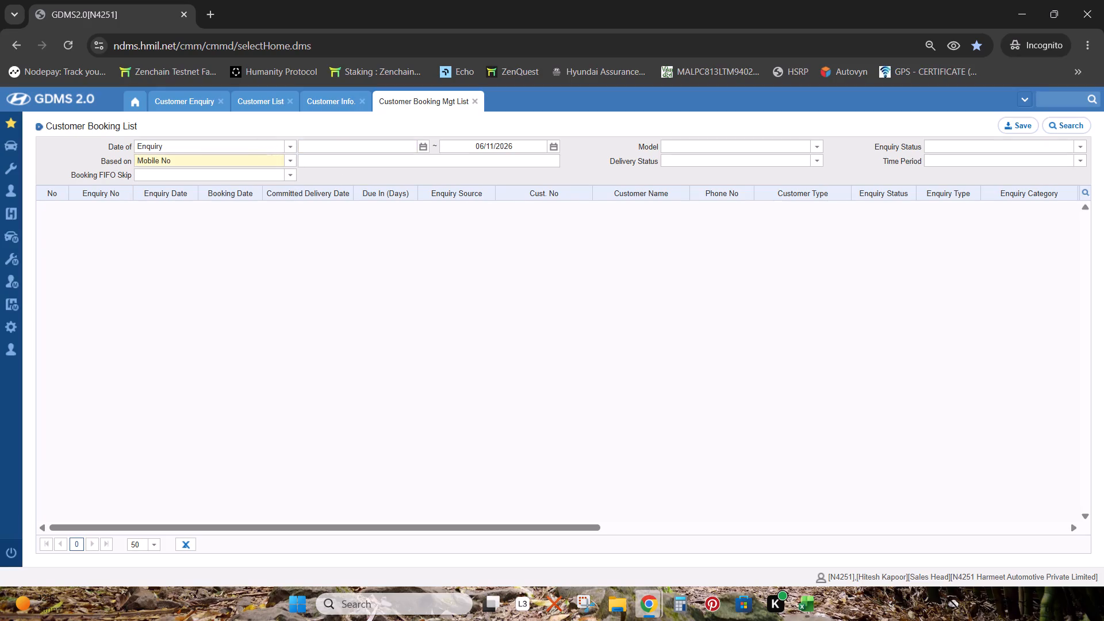
click(367, 158)
click(415, 189)
click(1088, 119)
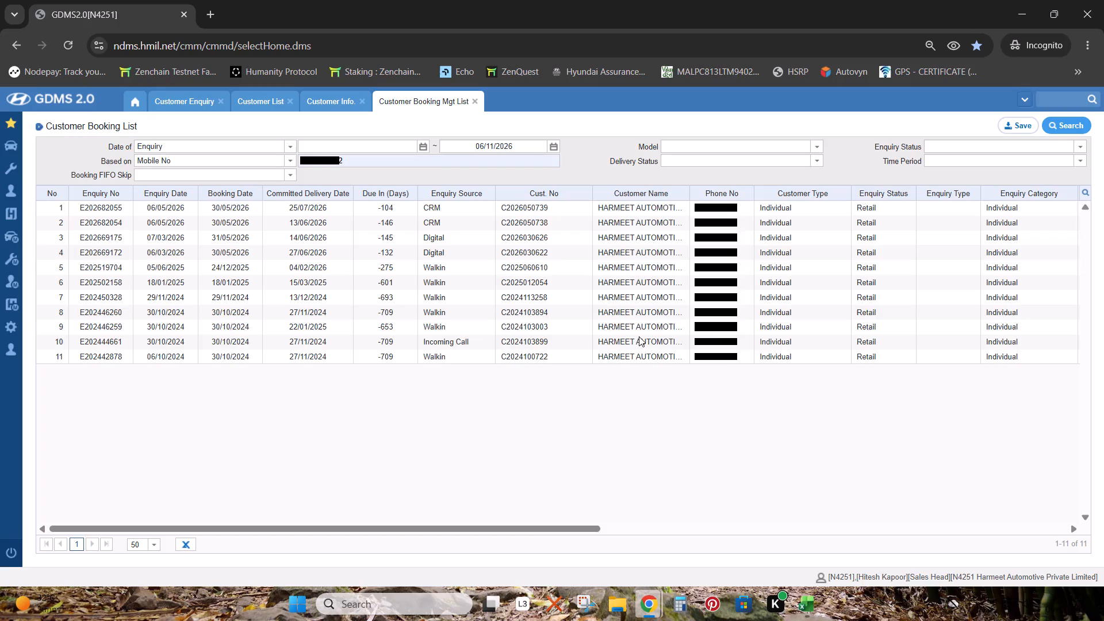
double_click(550, 208)
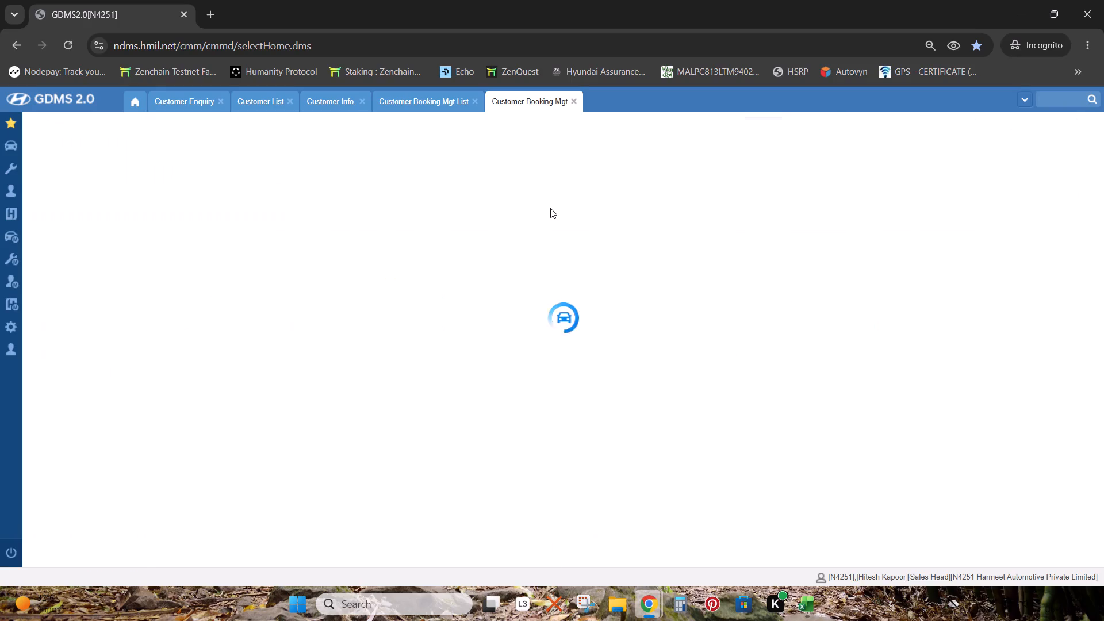
Open Dealer Vehicle Stock Mgt and list the physical stock.
click(16, 121)
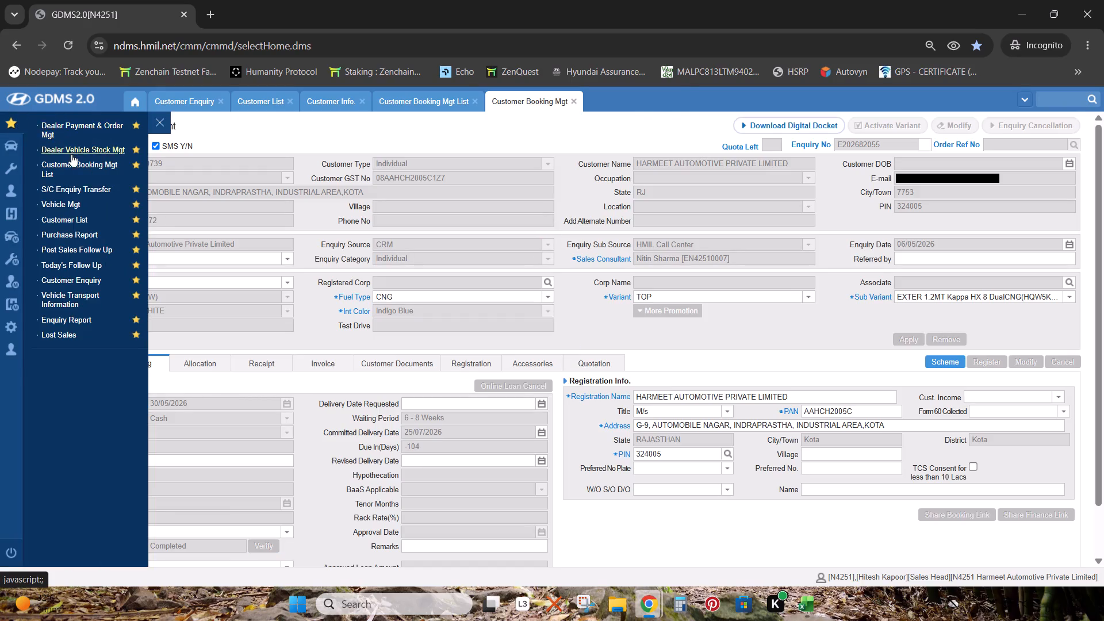
click(71, 154)
click(1056, 130)
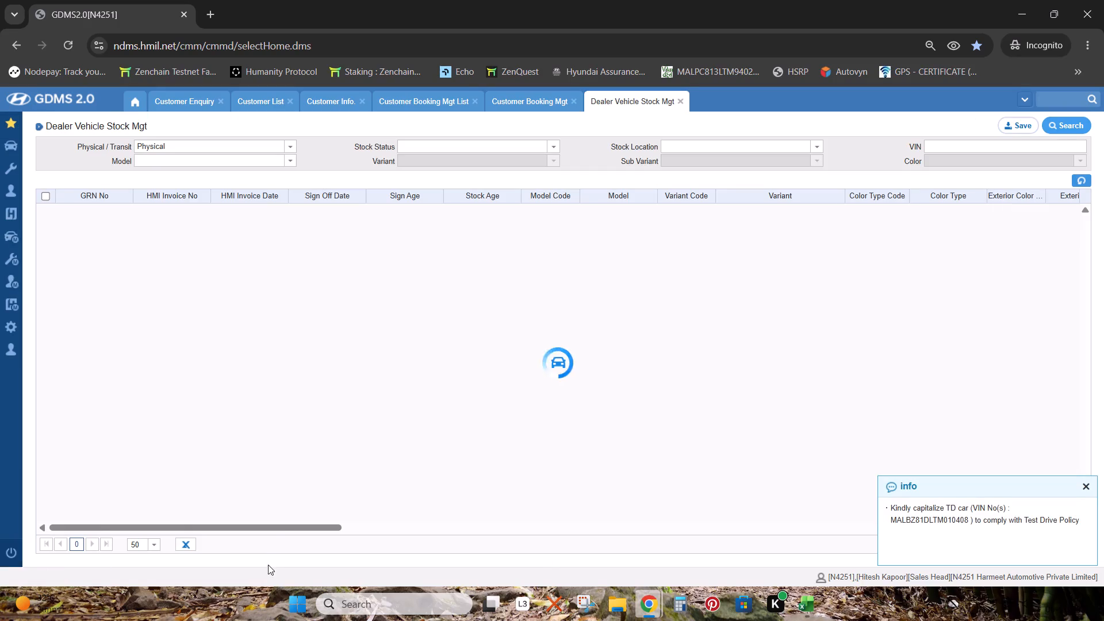
Move the Stock Status column directly after the Vin Number column in the vehicle stock list.
drag(275, 527, 543, 530)
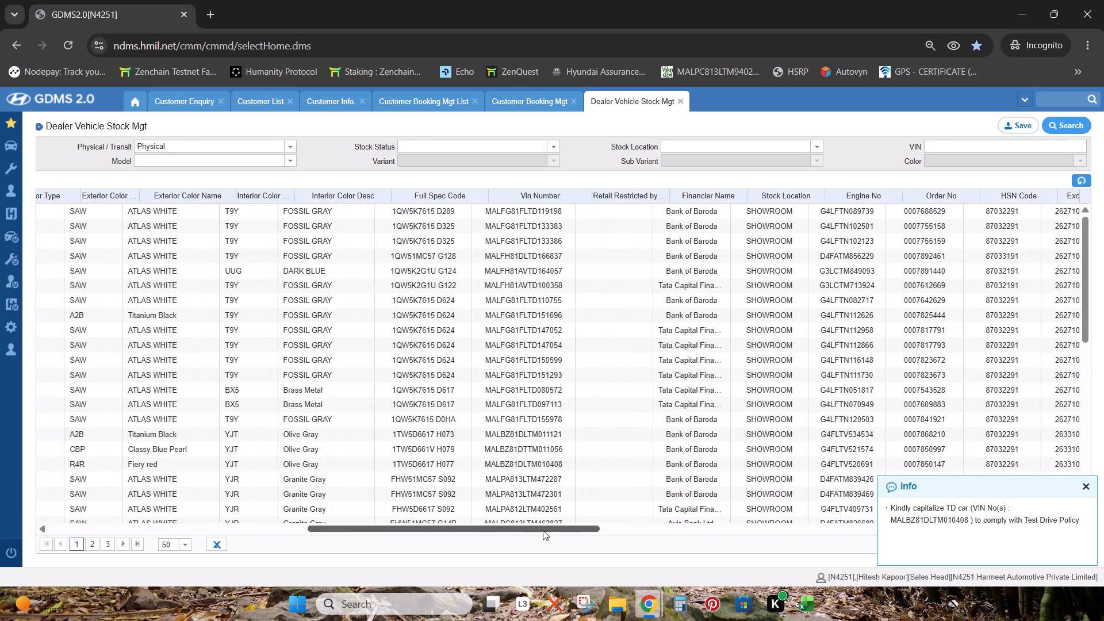
drag(543, 530, 605, 519)
drag(969, 195, 575, 388)
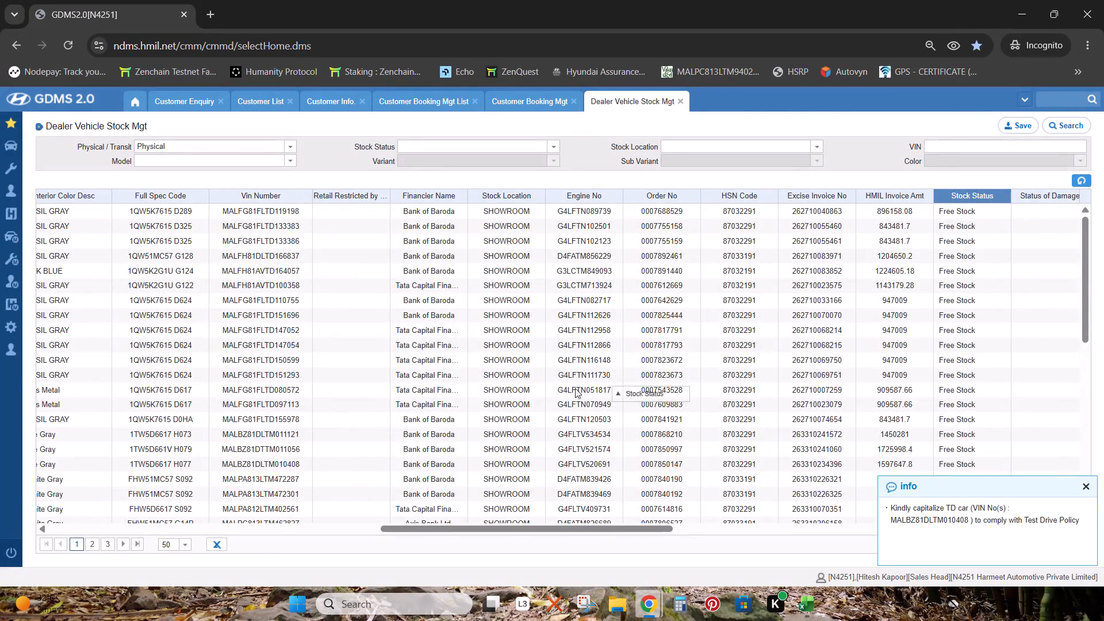
drag(575, 388, 354, 197)
drag(515, 530, 441, 532)
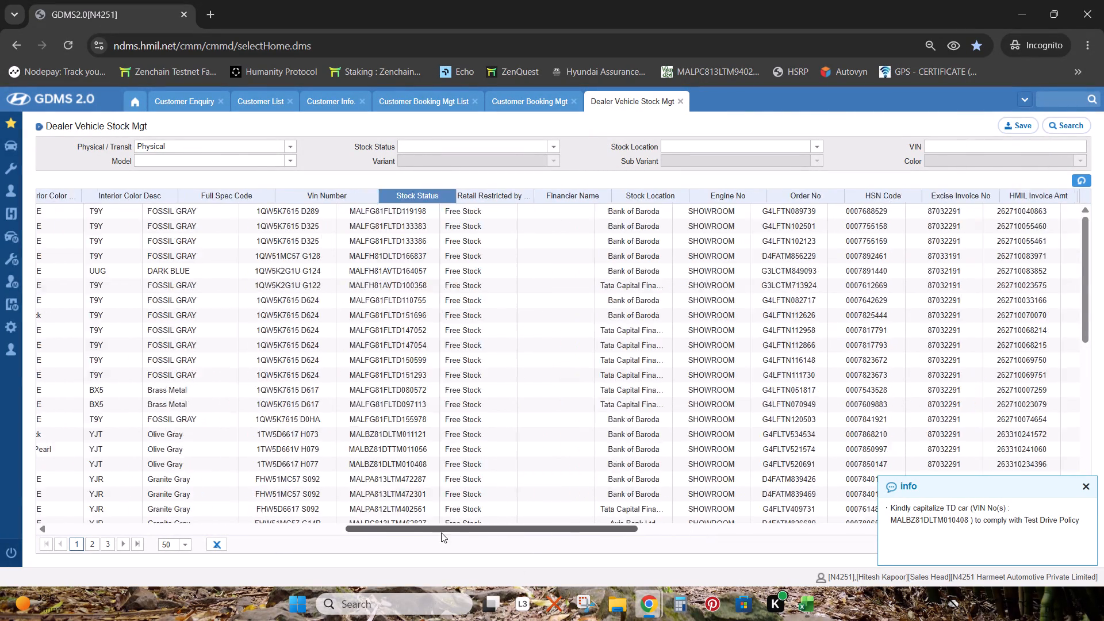
drag(441, 532, 323, 532)
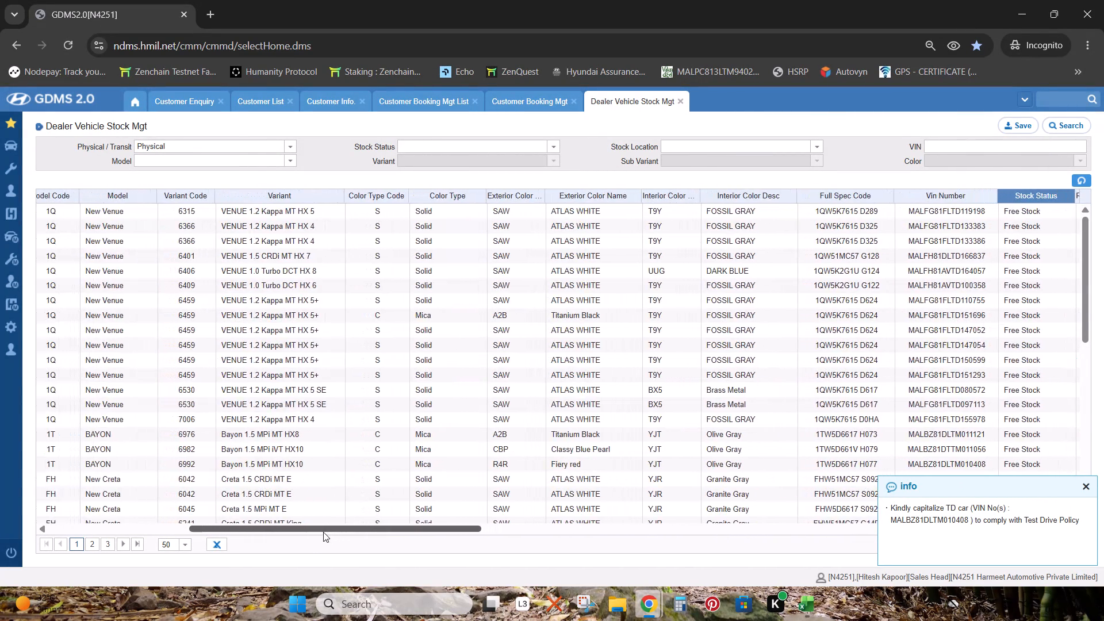
drag(323, 532, 330, 531)
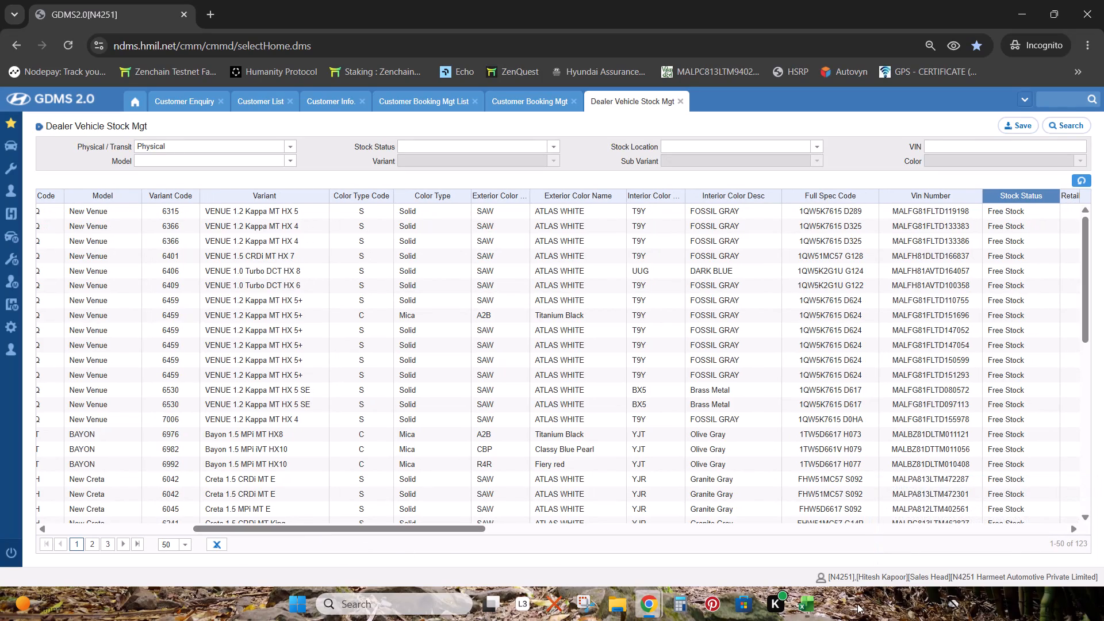
click(711, 531)
scroll(817, 490, up, 1)
scroll(817, 490, down, 1)
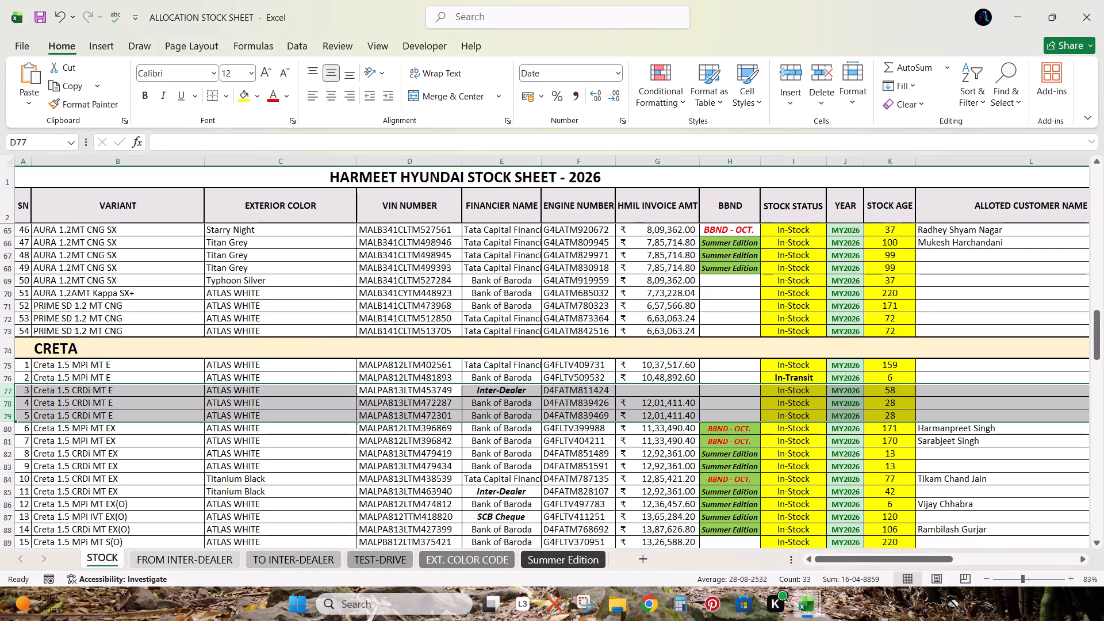
scroll(817, 490, down, 6)
scroll(817, 490, up, 1)
scroll(817, 490, down, 3)
scroll(817, 490, up, 1)
scroll(817, 490, down, 6)
scroll(817, 490, up, 1)
scroll(817, 490, down, 4)
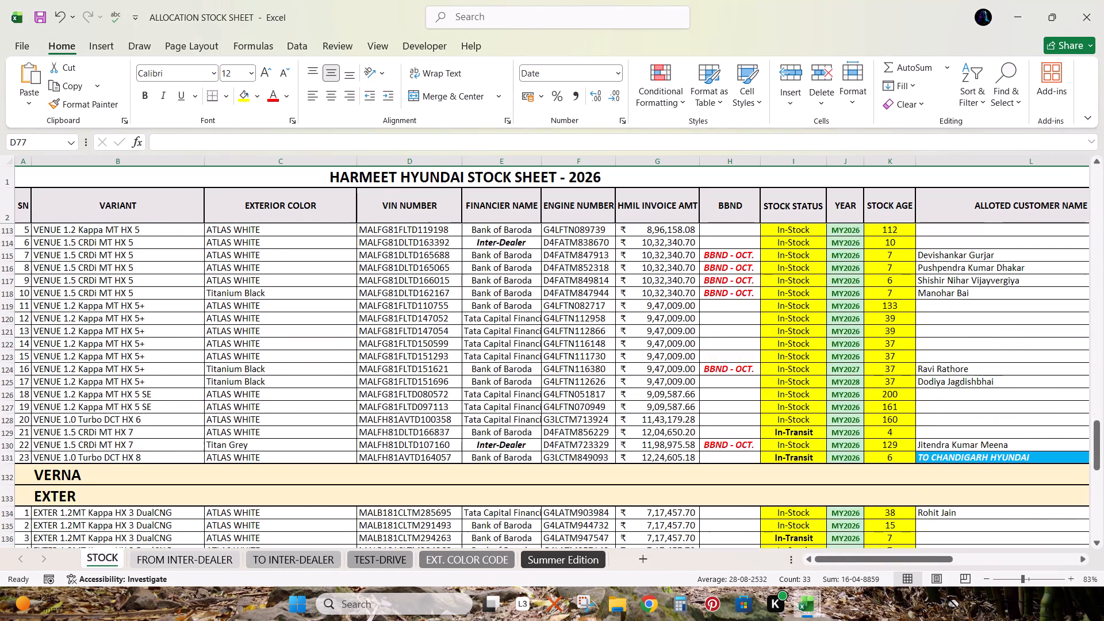
scroll(817, 490, down, 7)
scroll(817, 490, up, 1)
scroll(817, 490, down, 2)
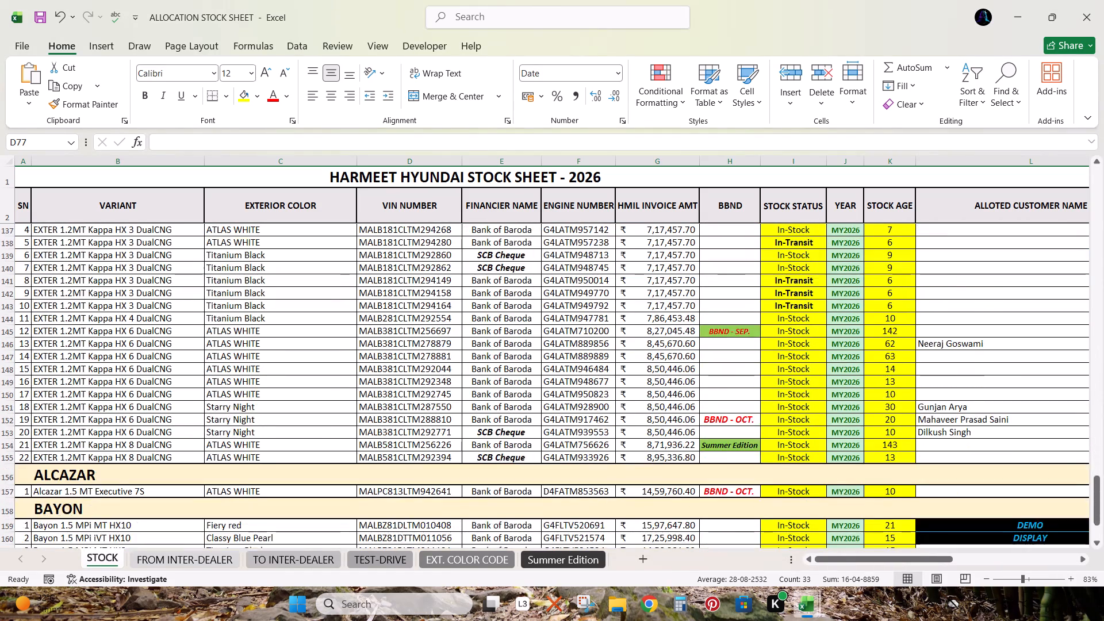
scroll(817, 490, down, 2)
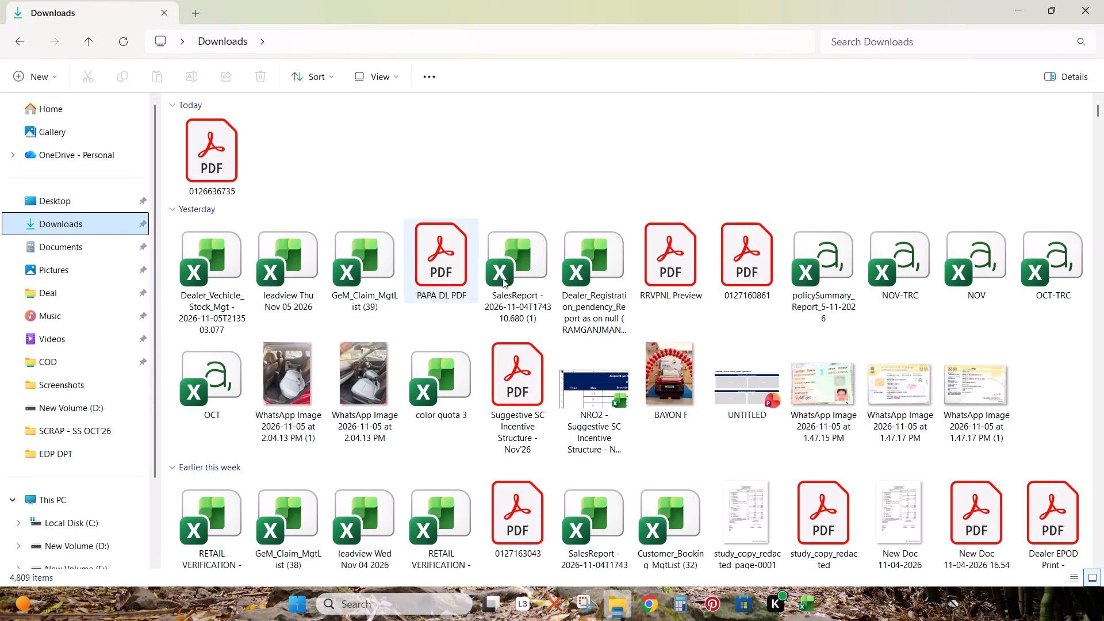
scroll(768, 409, down, 1)
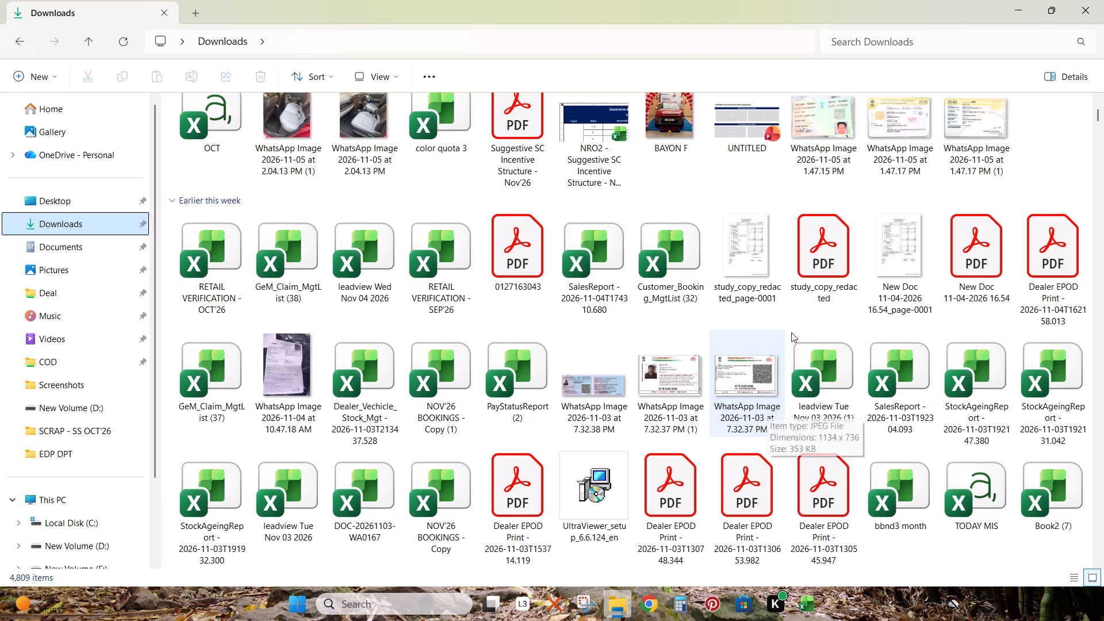
scroll(703, 344, up, 4)
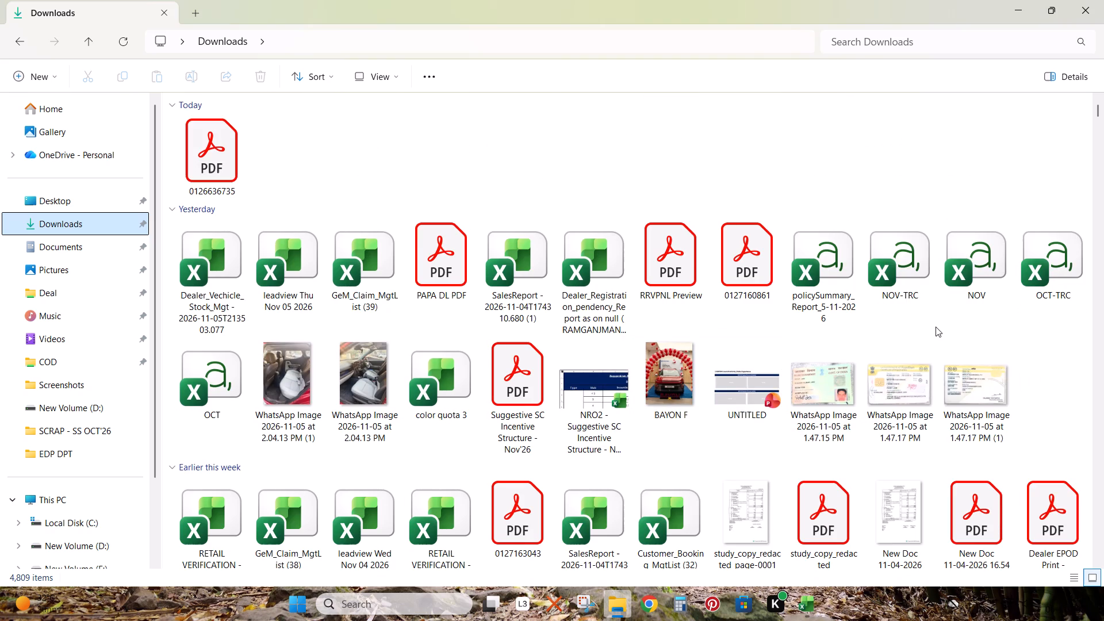
scroll(936, 327, down, 1)
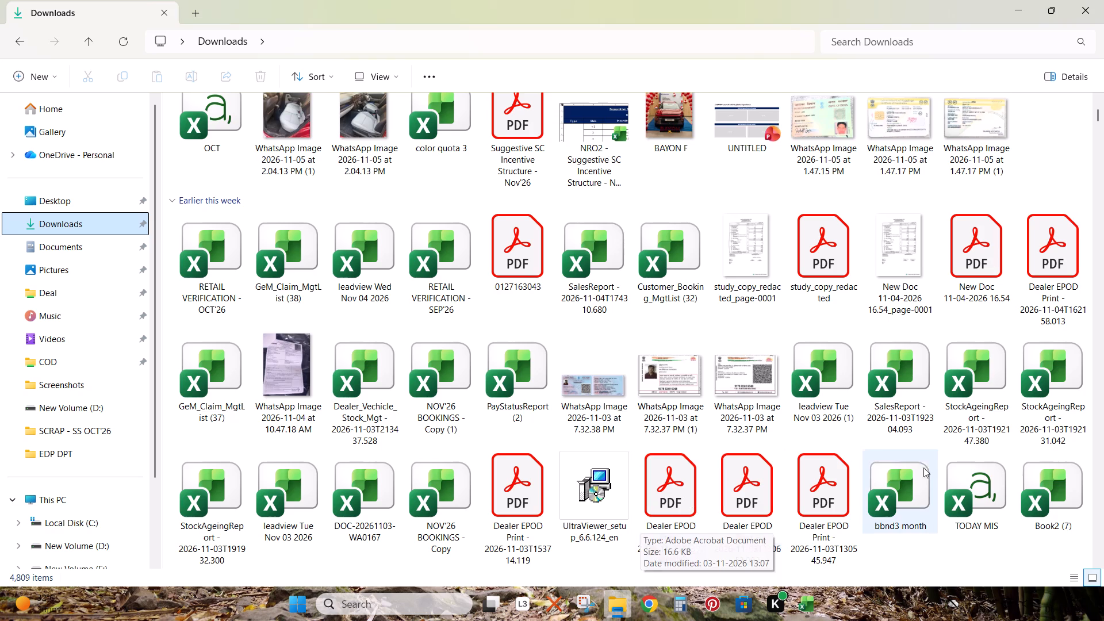
scroll(929, 467, down, 1)
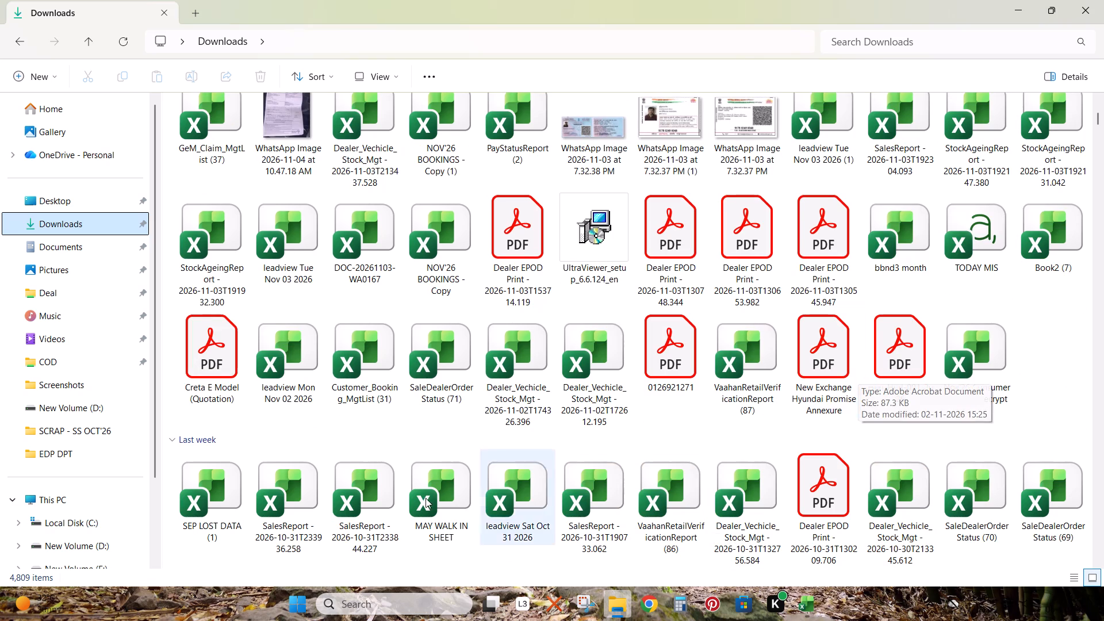
double_click(463, 511)
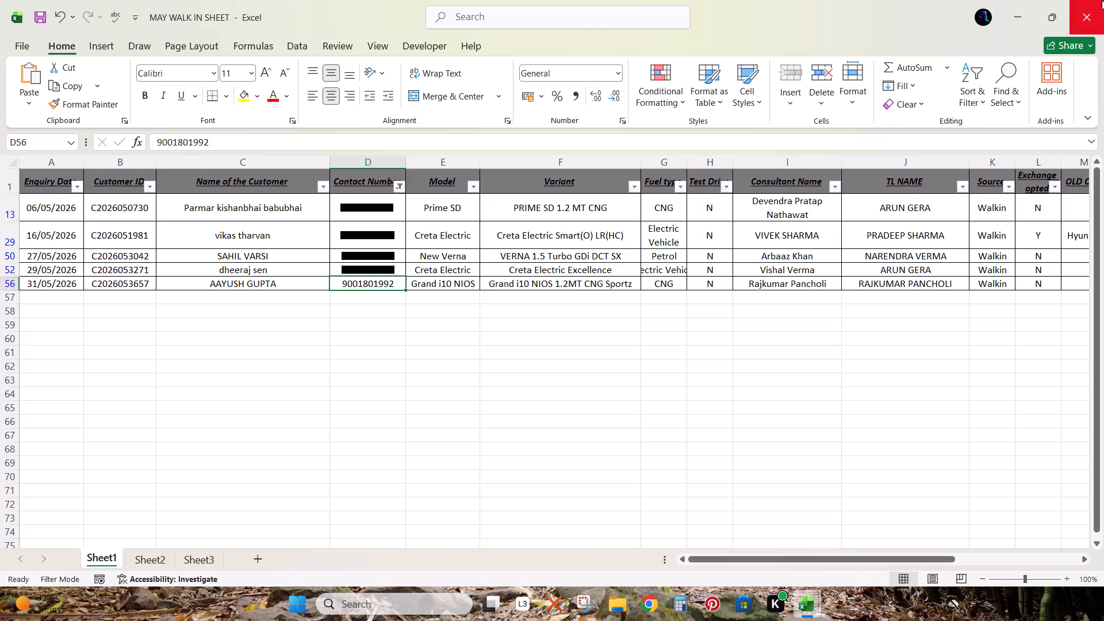
click(1103, 0)
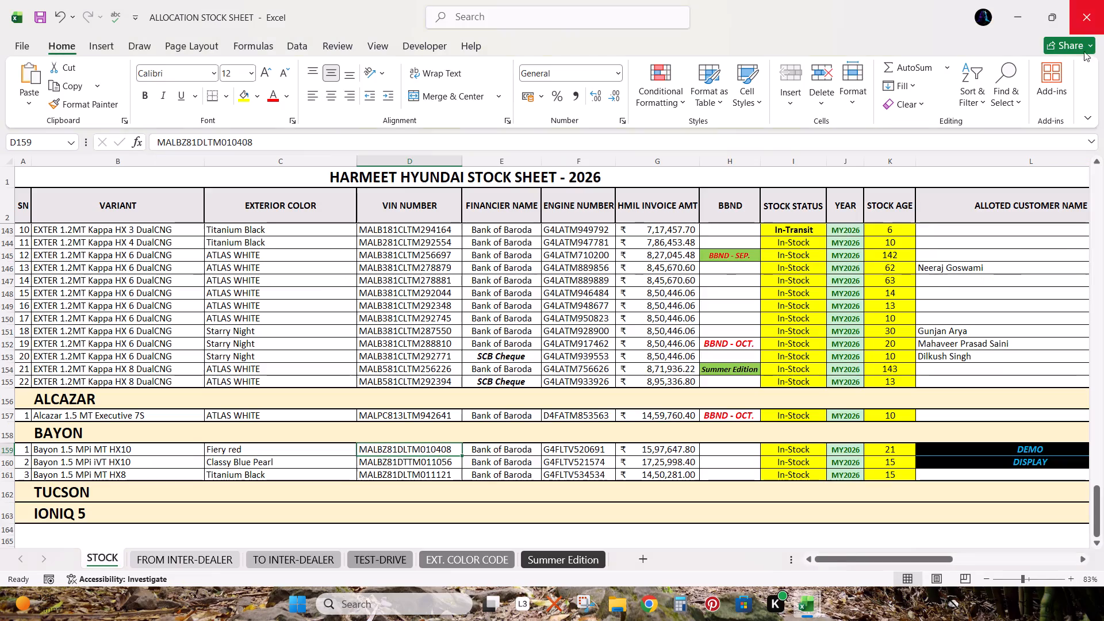
Open the SEP LOST DATA (1) workbook from Downloads and copy the contact number of entry 153, the New Creta enquiry dated 26-09-2026.
click(623, 605)
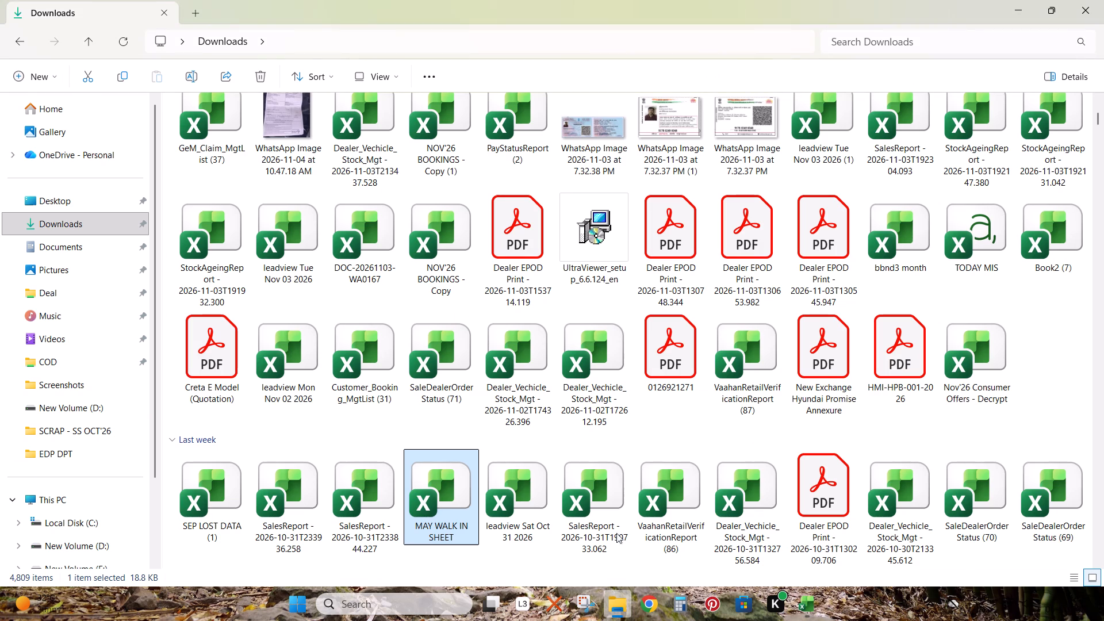
scroll(744, 425, down, 1)
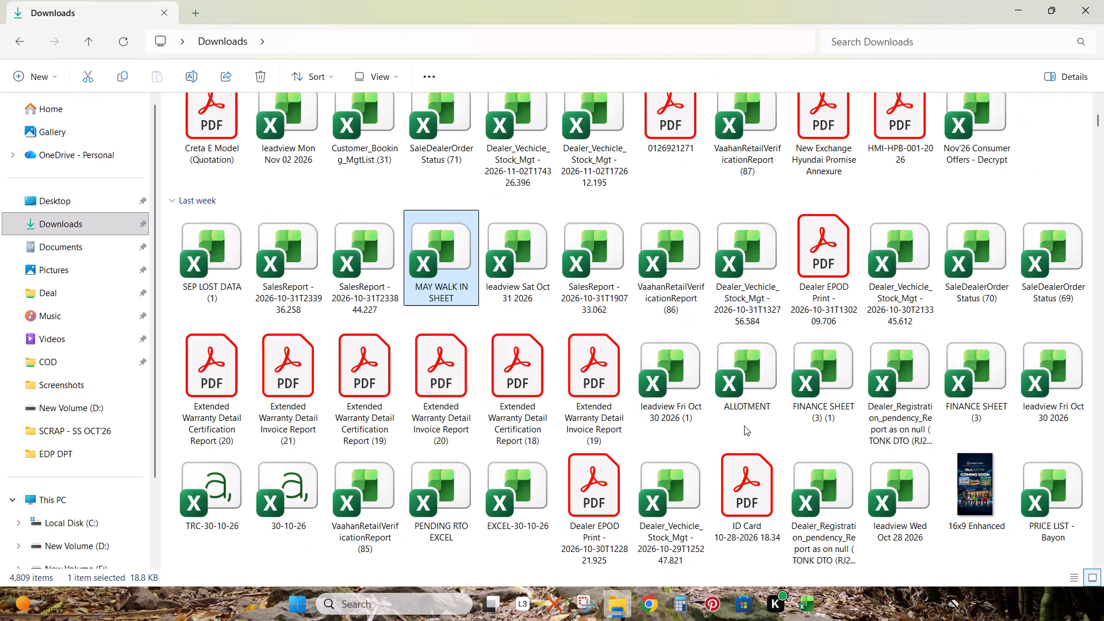
double_click(214, 277)
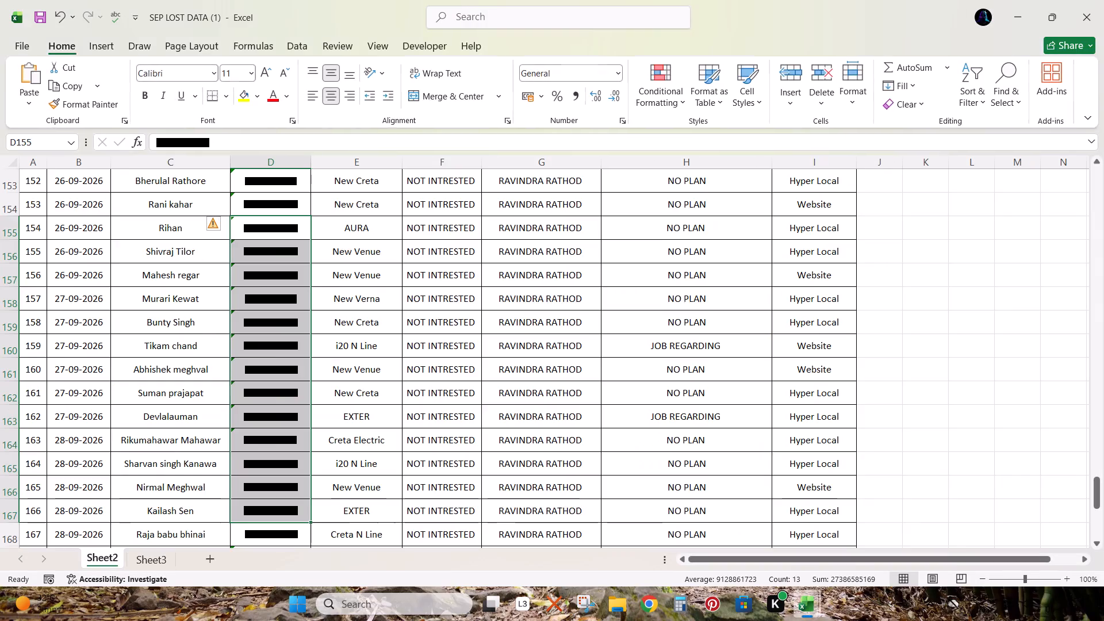
scroll(367, 385, up, 2)
click(267, 348)
key(ctrl+c)
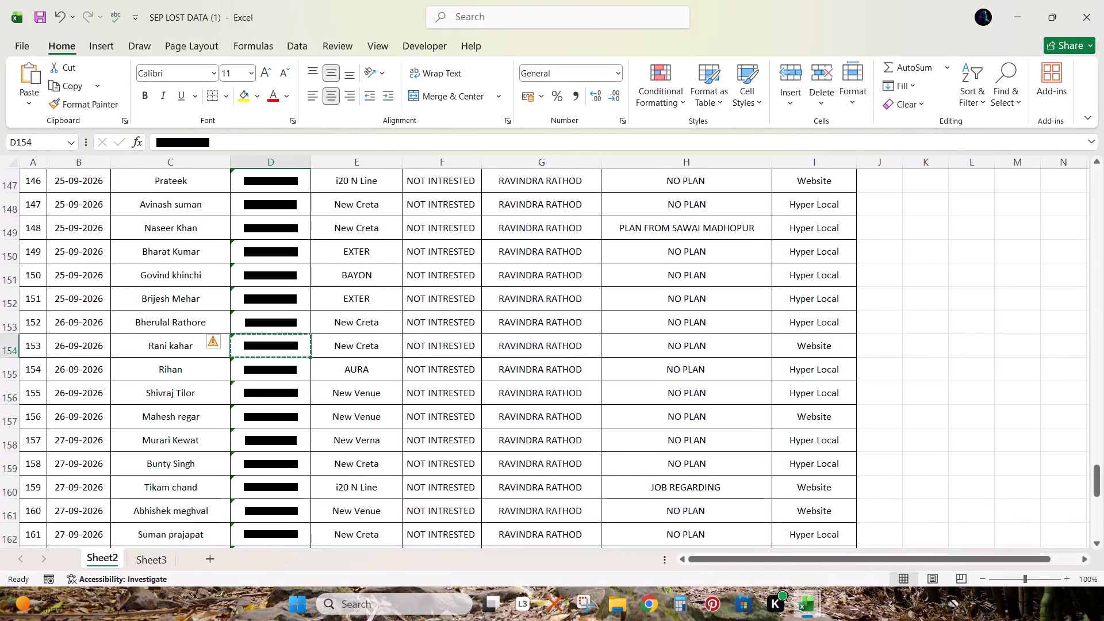
Switch to GDMS in Chrome and return to the Customer Booking Mgt List.
key(alt+Tab)
key(alt+Tab)
key(alt+Tab)
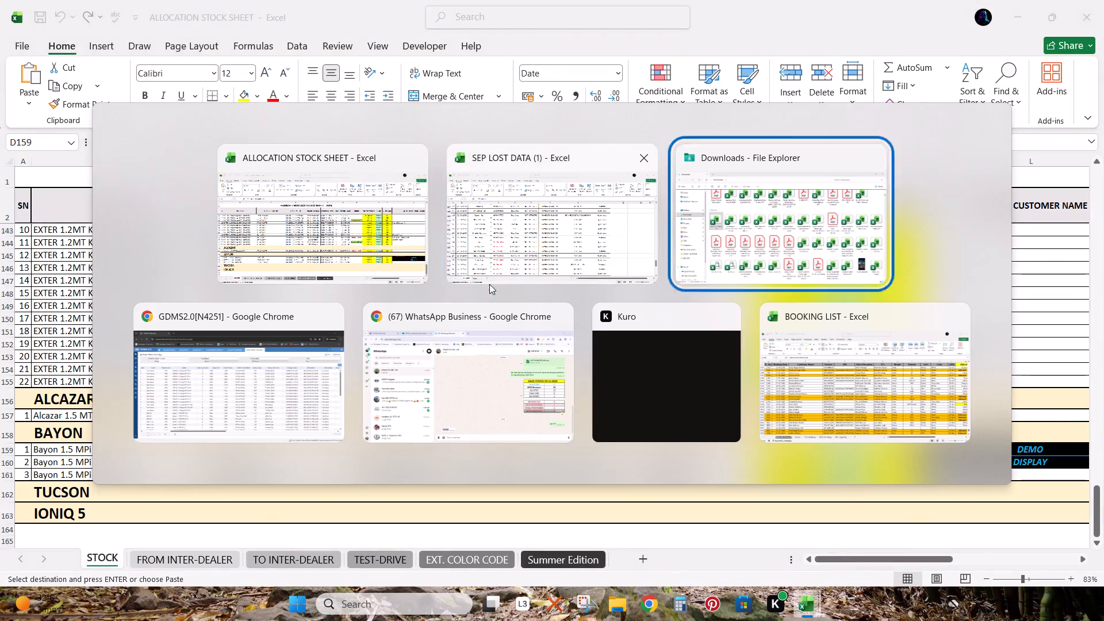
key(alt+Tab)
click(400, 102)
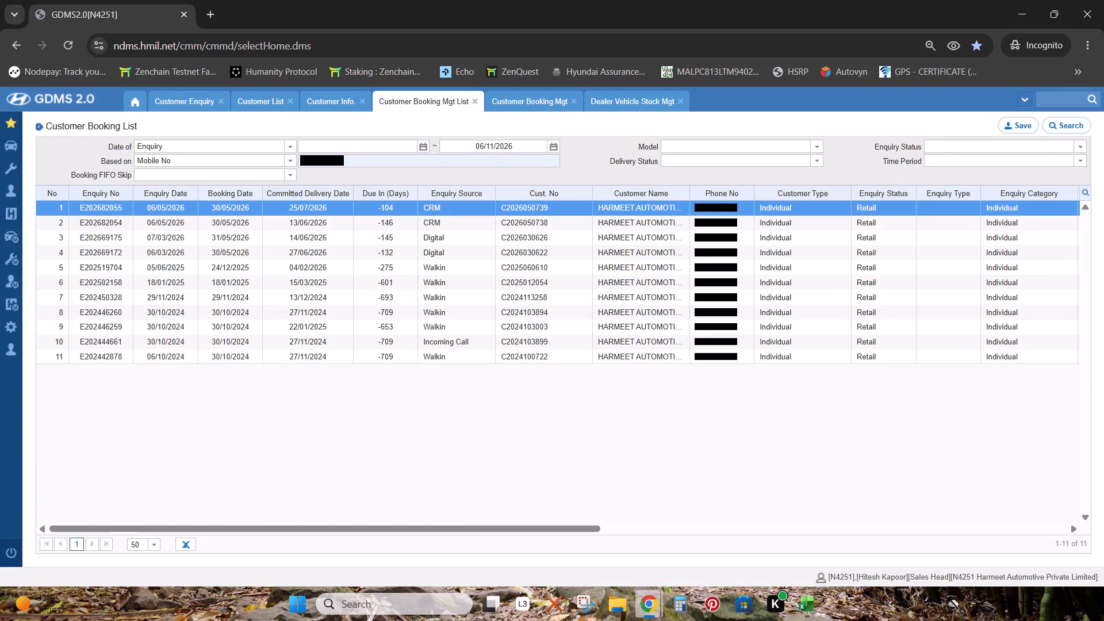
Search the Customer Booking List by the copied mobile number and open the matching Digital enquiry dated 26/09/2026 in booking management.
click(411, 160)
key(ctrl+v)
click(1071, 117)
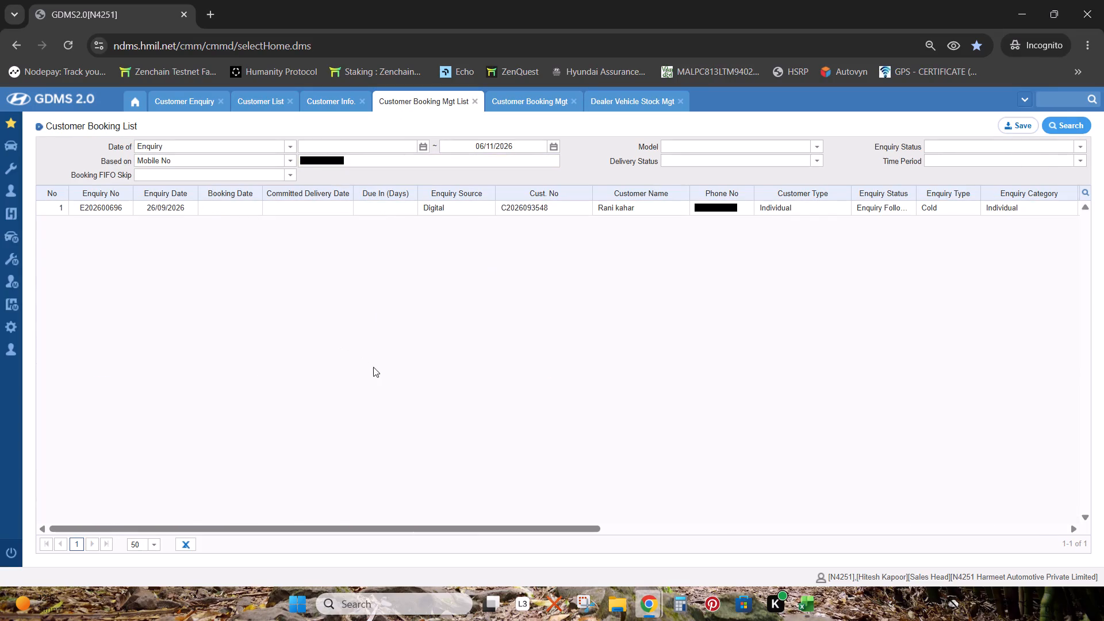
double_click(459, 206)
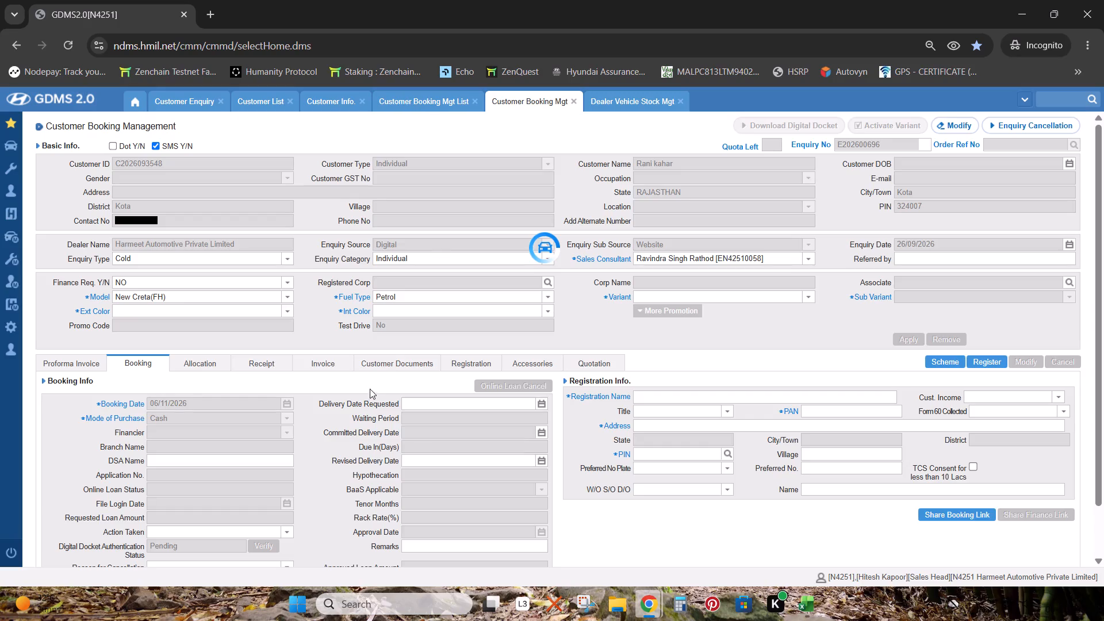
Switch from the opened enquiry in GDMS to the STOCK sheet of the ALLOCATION STOCK SHEET workbook in Excel.
key(alt+Tab)
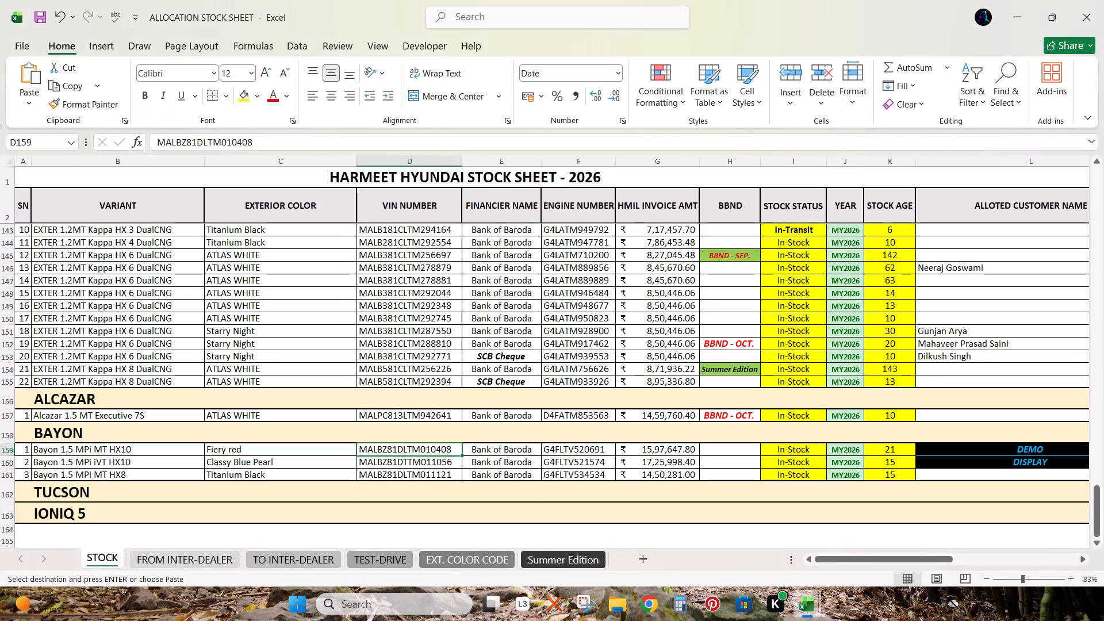
key(alt+Tab)
key(alt+Tab)
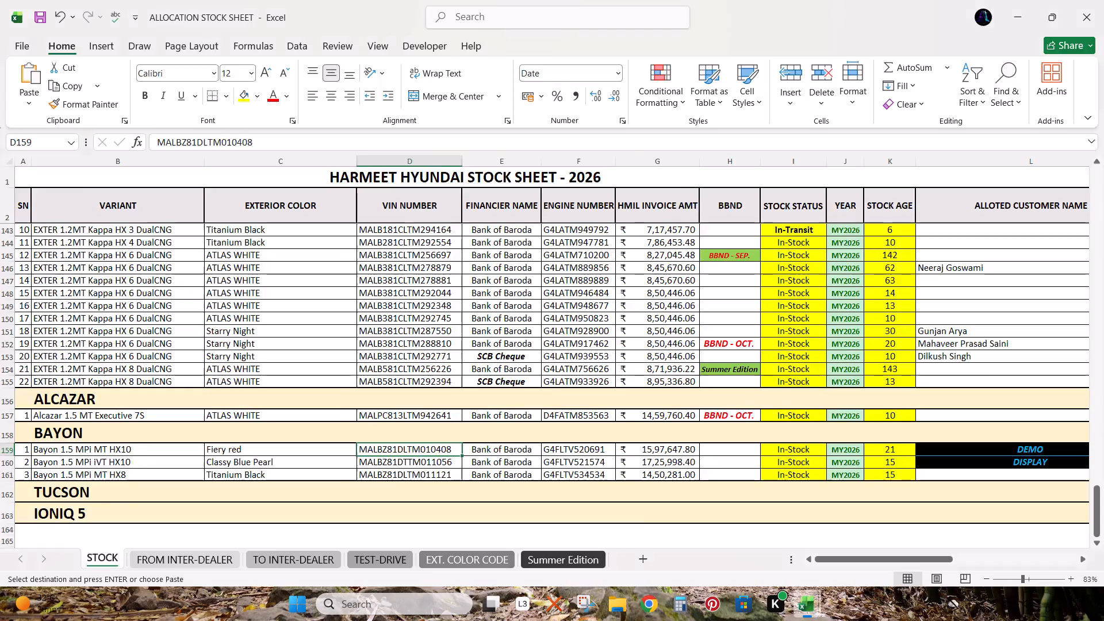
key(alt+Tab)
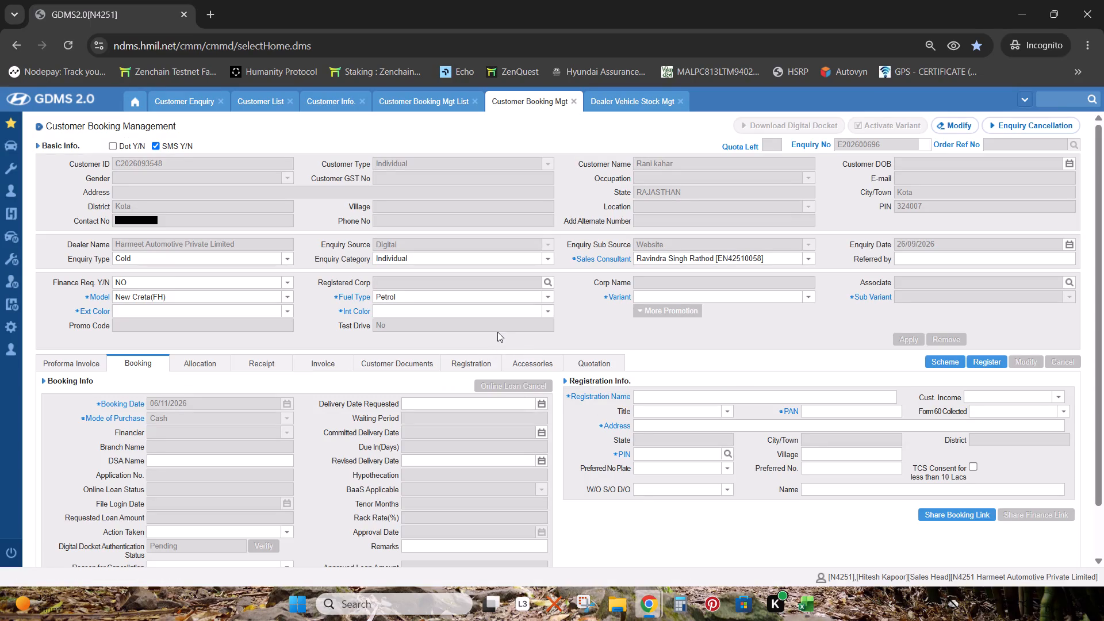
key(alt+Tab)
key(alt+Tab)
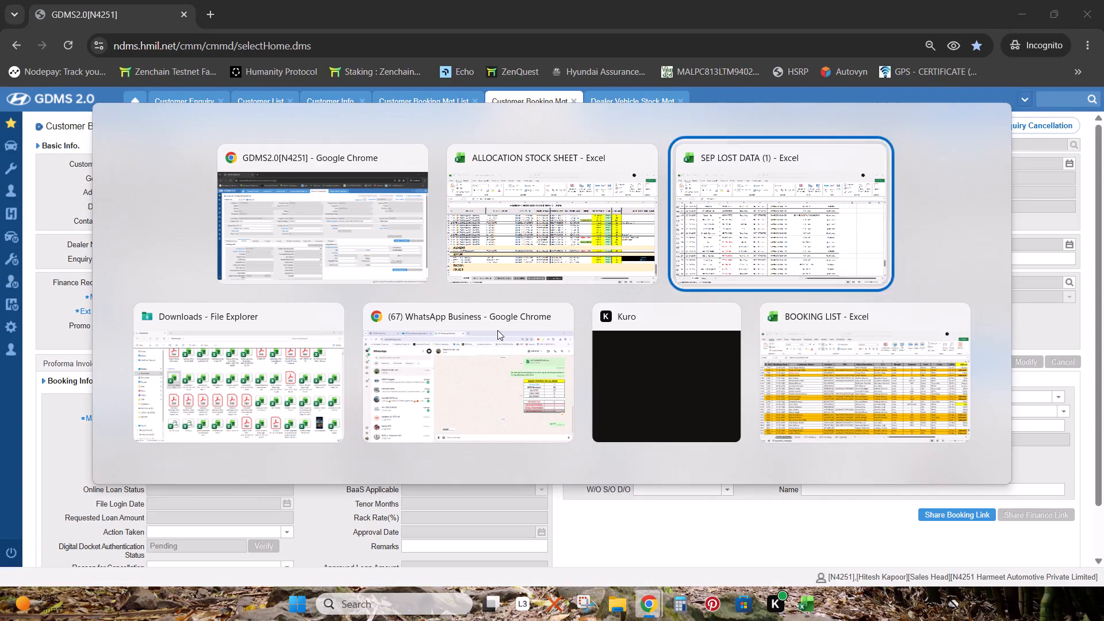
key(alt+Tab)
alt+click(535, 222)
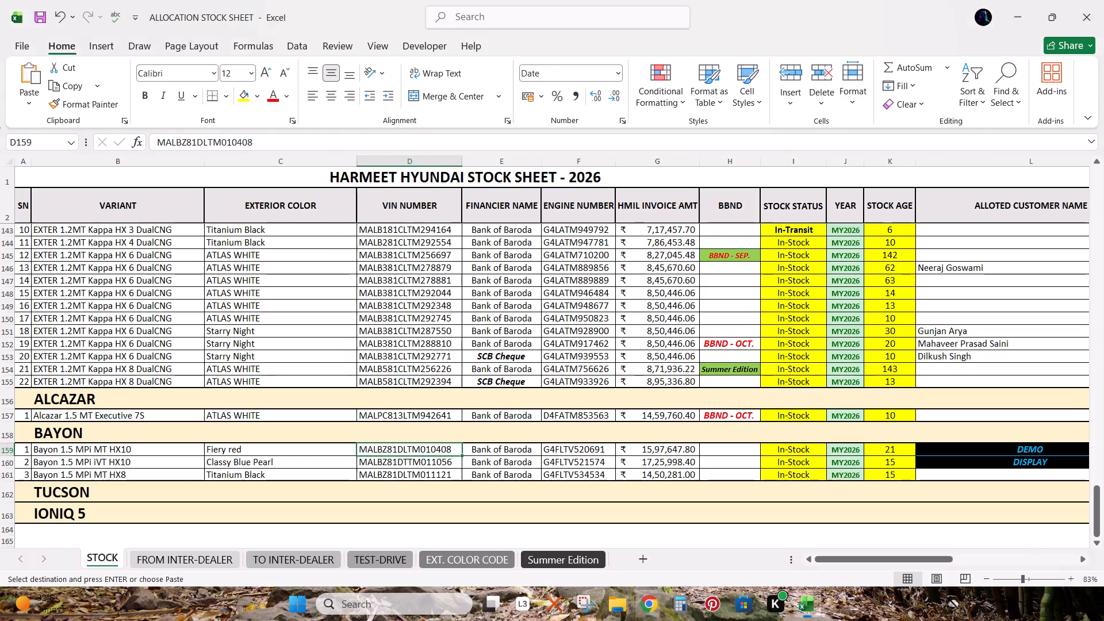
click(398, 557)
click(402, 408)
key(ctrl+c)
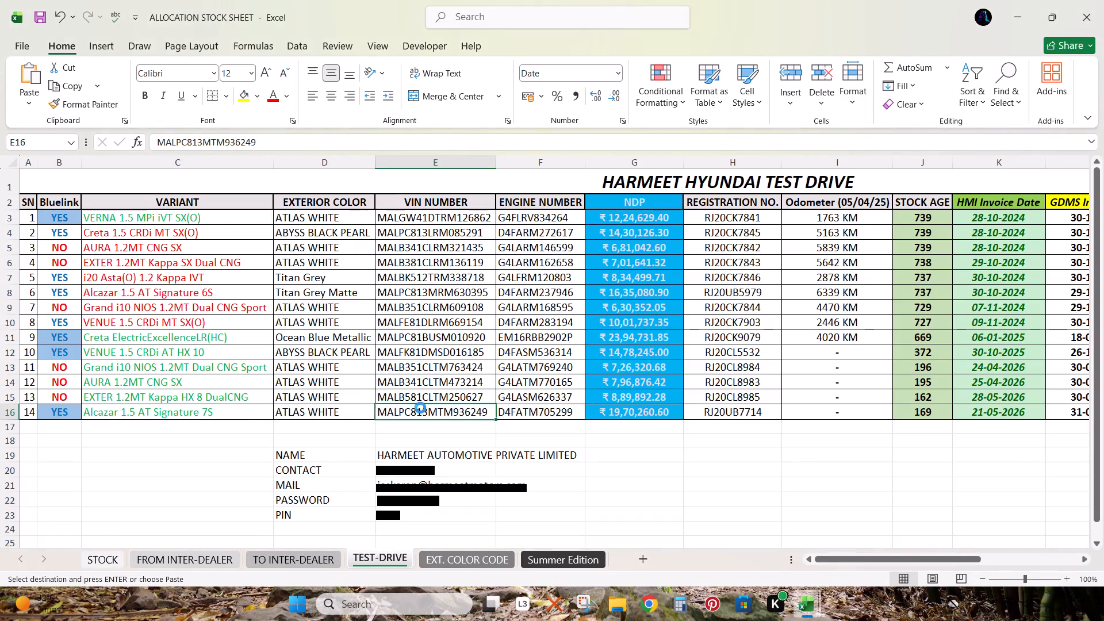
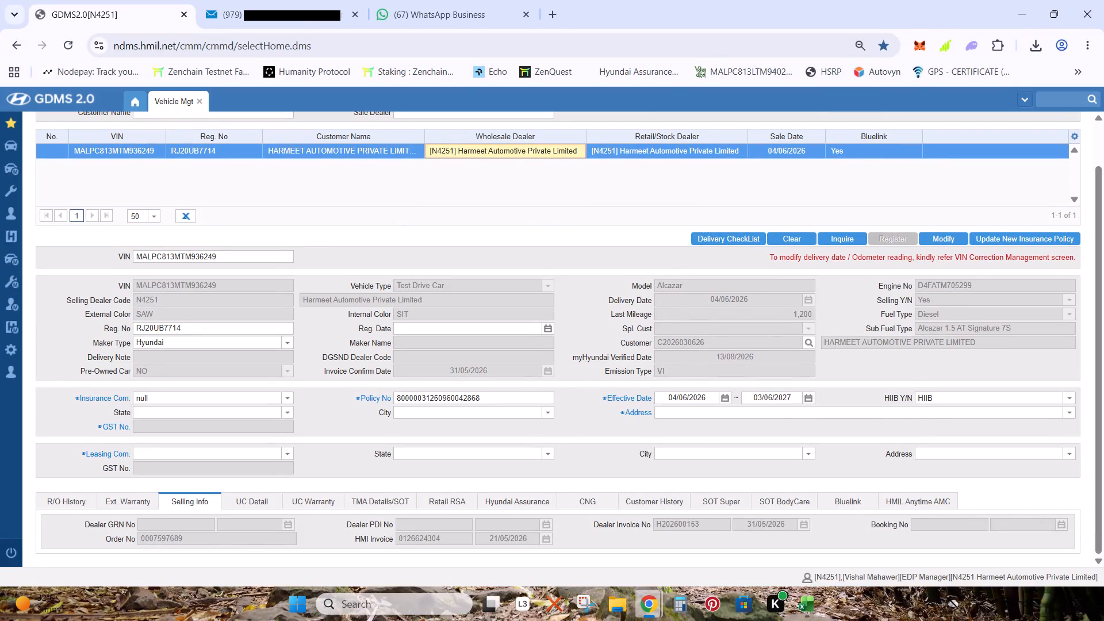
alt+click(632, 504)
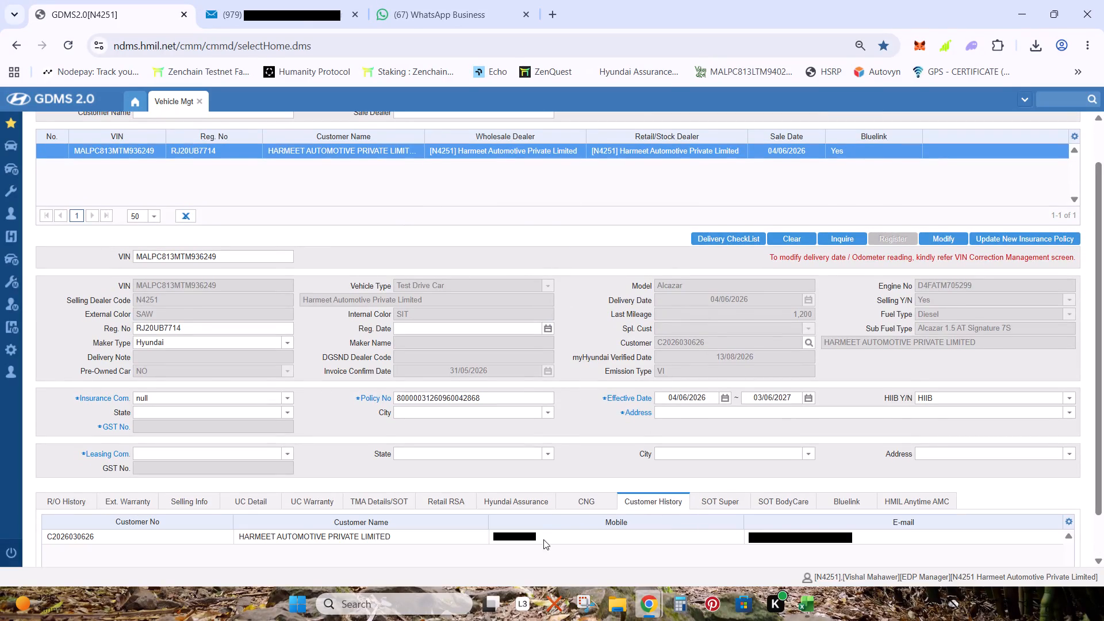
alt+double_click(542, 532)
alt+double_click(530, 538)
key(ctrl+c)
Switch to the incognito GDMS window and search the Customer Booking Mgt page for the copied mobile number.
key(alt+Tab)
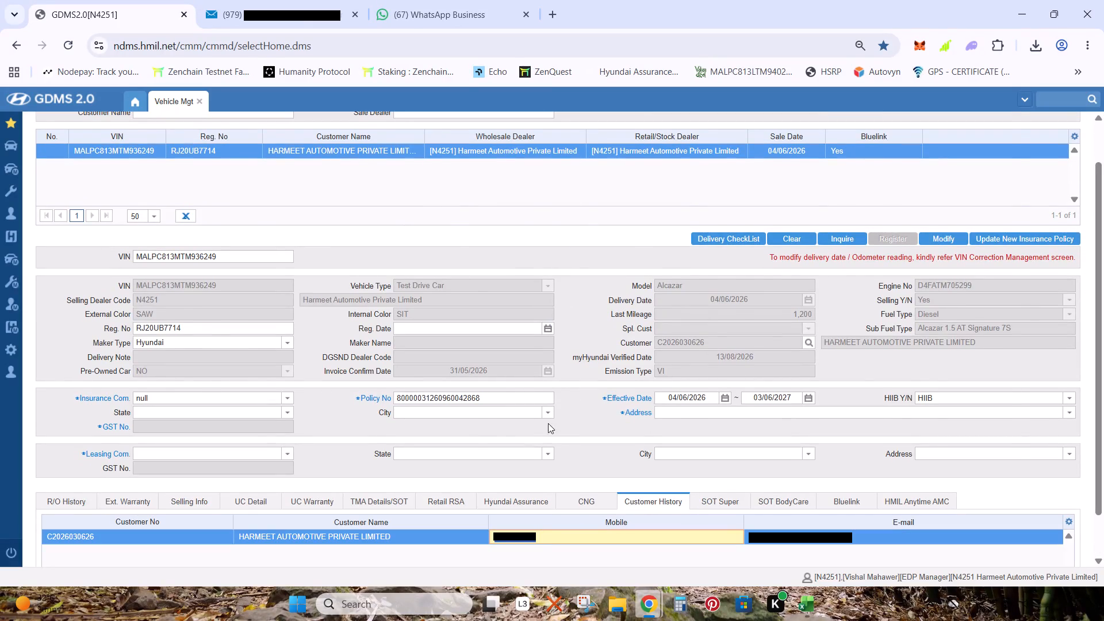
key(alt+Tab)
key(ctrl+f)
key(ctrl+v)
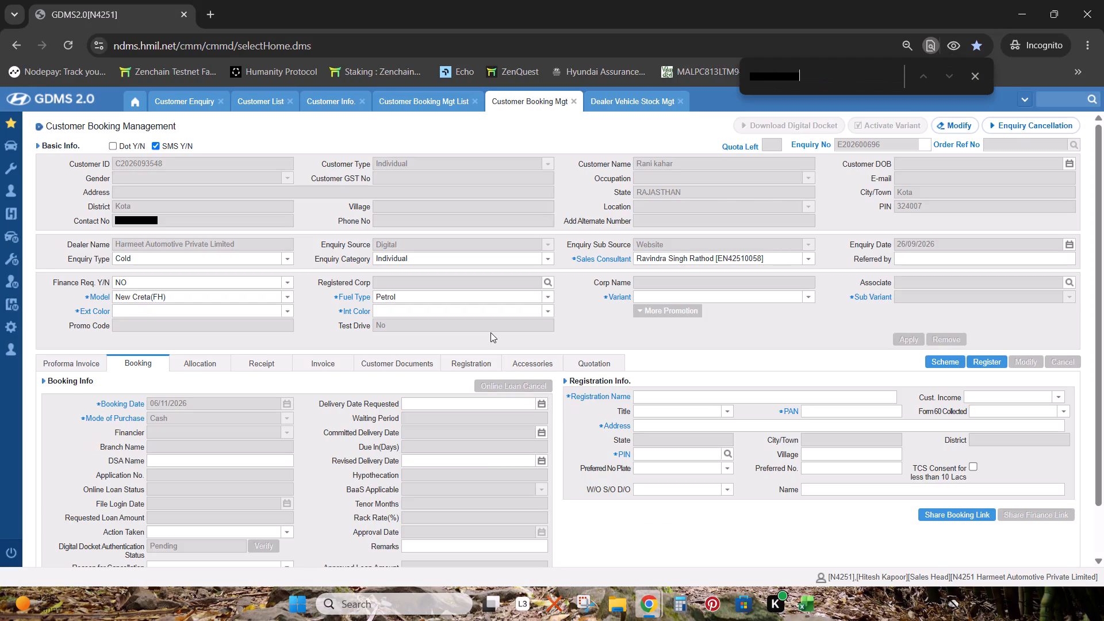
key(Return)
key(Return)
key(Return)
key(Escape)
In the Customer Booking Mgt List, replace the Mobile No filter with the dealership's number and find that number on the page.
click(407, 97)
click(351, 158)
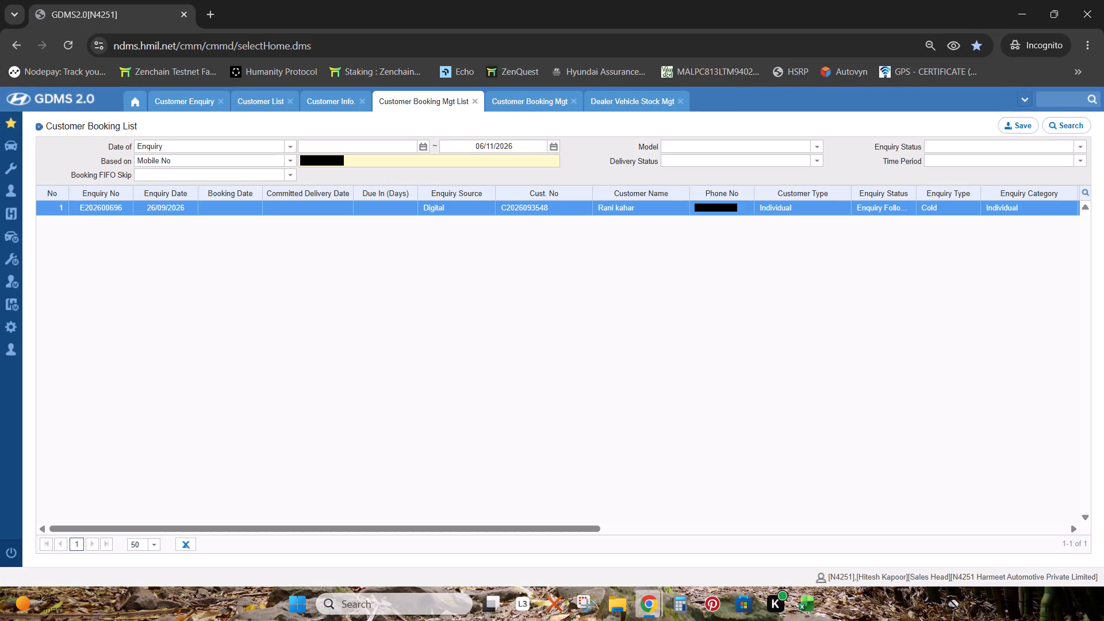
click(351, 158)
key(ctrl+a)
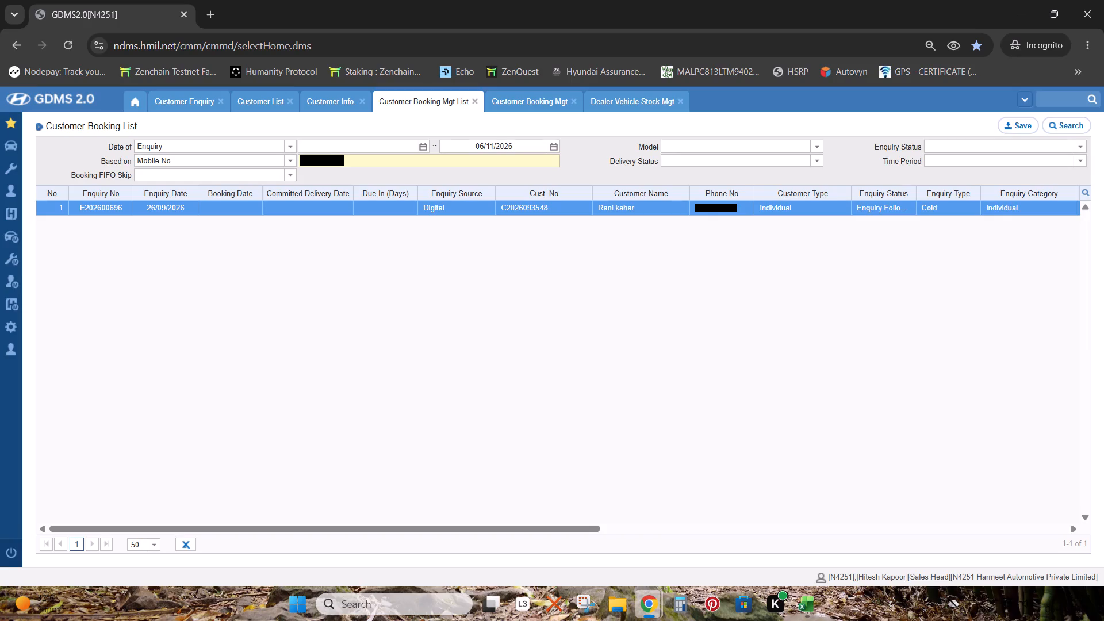
key(BackSpace)
click(358, 160)
click(409, 195)
key(ctrl+f)
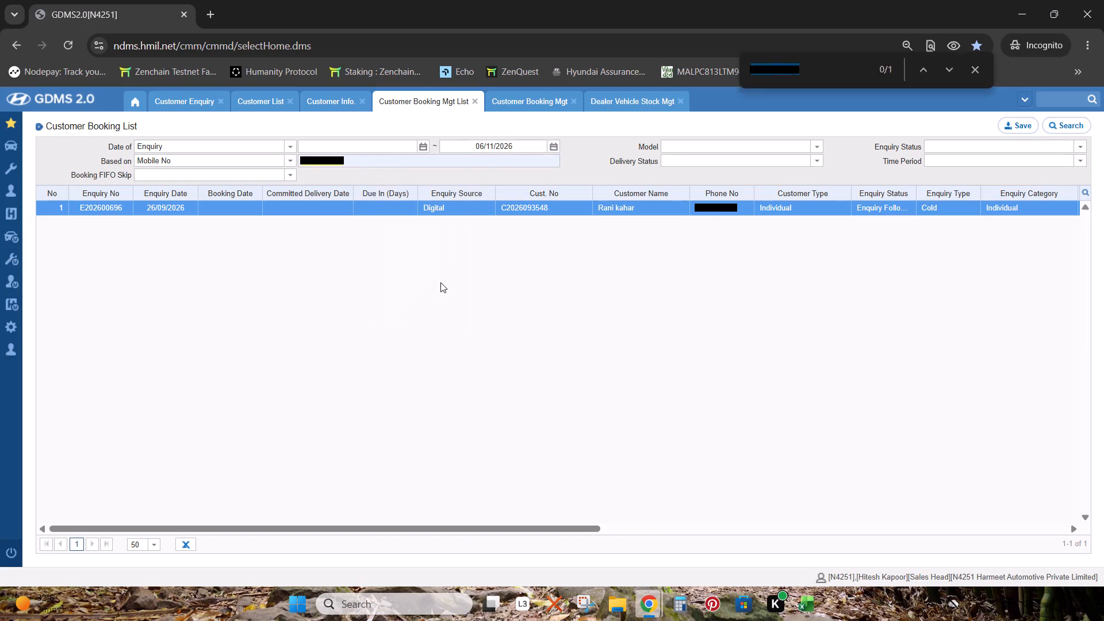
key(ctrl+v)
key(Return)
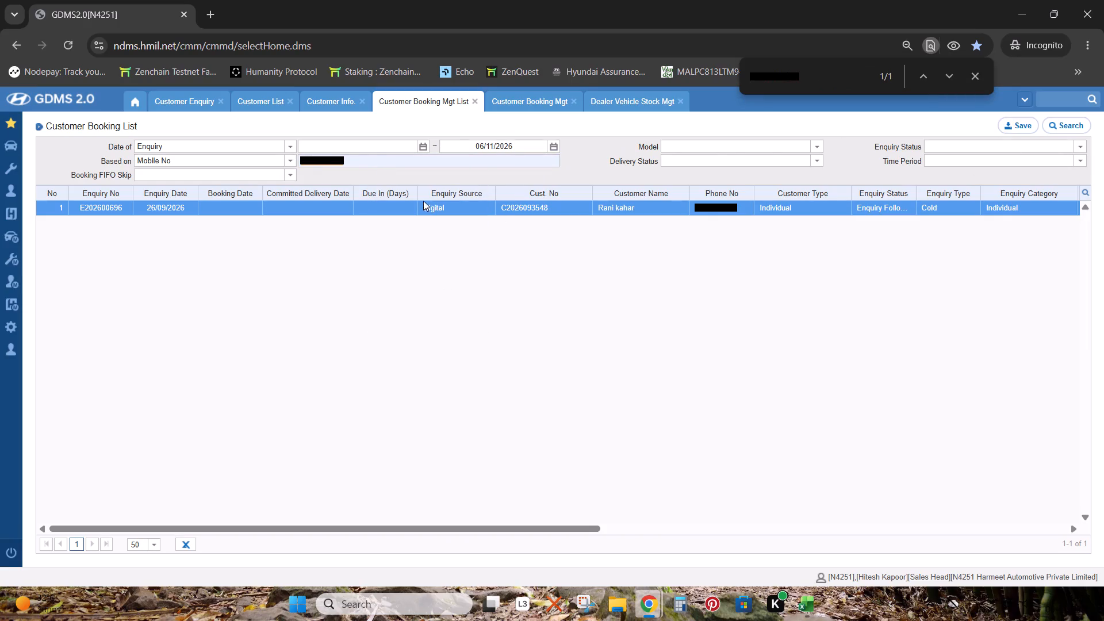
Copy the contact number of entry 153 from SEP LOST DATA (1) and search the GDMS Customer List by that mobile number.
click(263, 95)
key(alt+Tab)
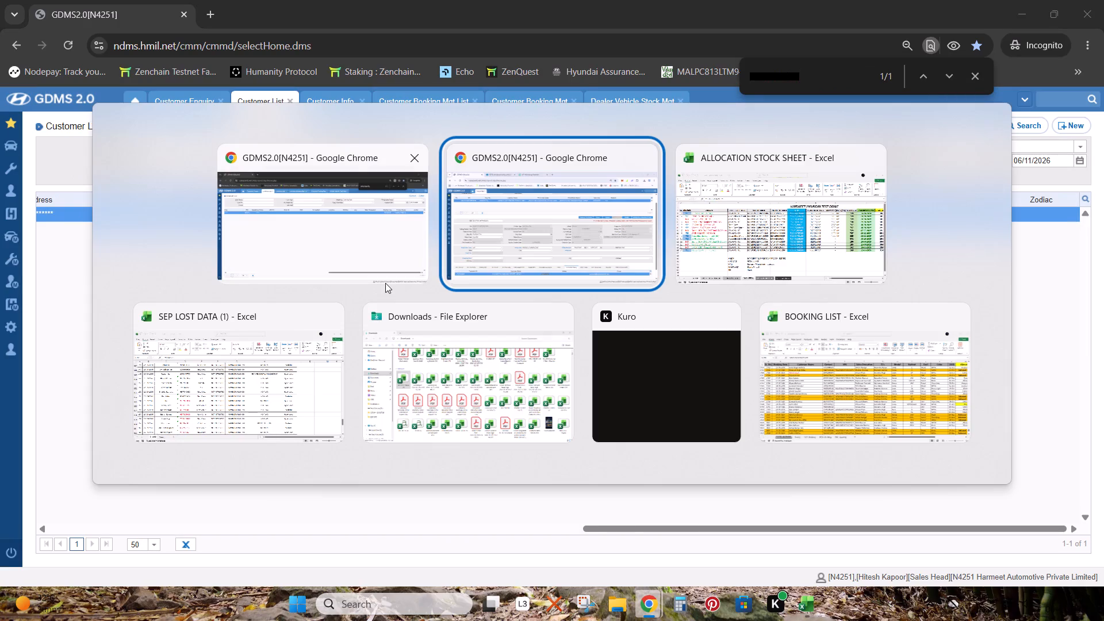
key(alt+Tab)
key(alt+Tab)
key(ctrl+c)
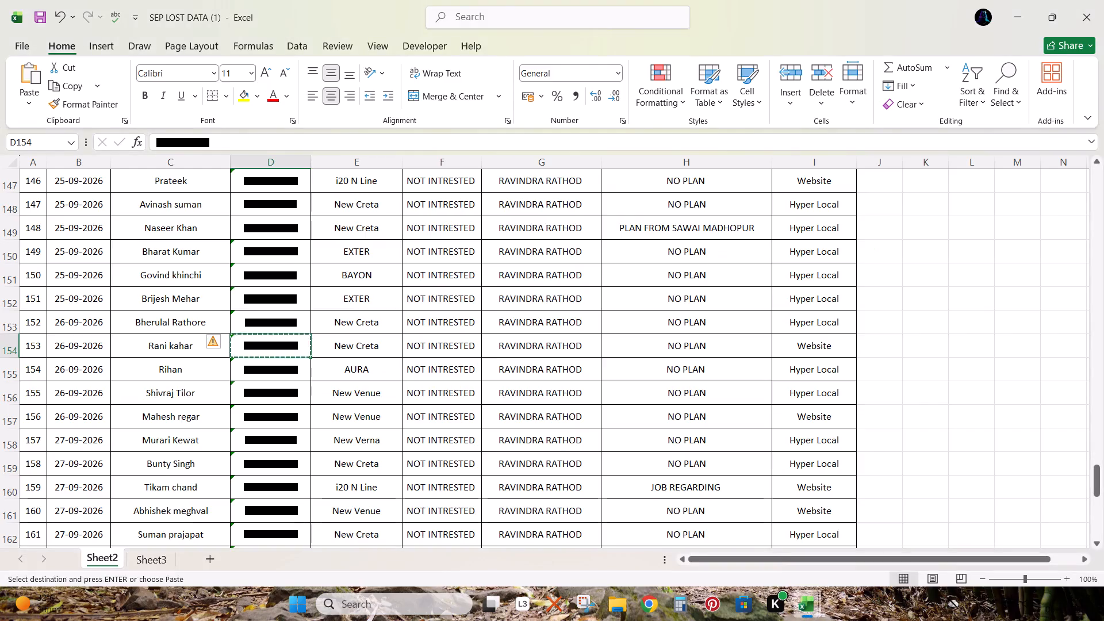
key(alt+Tab)
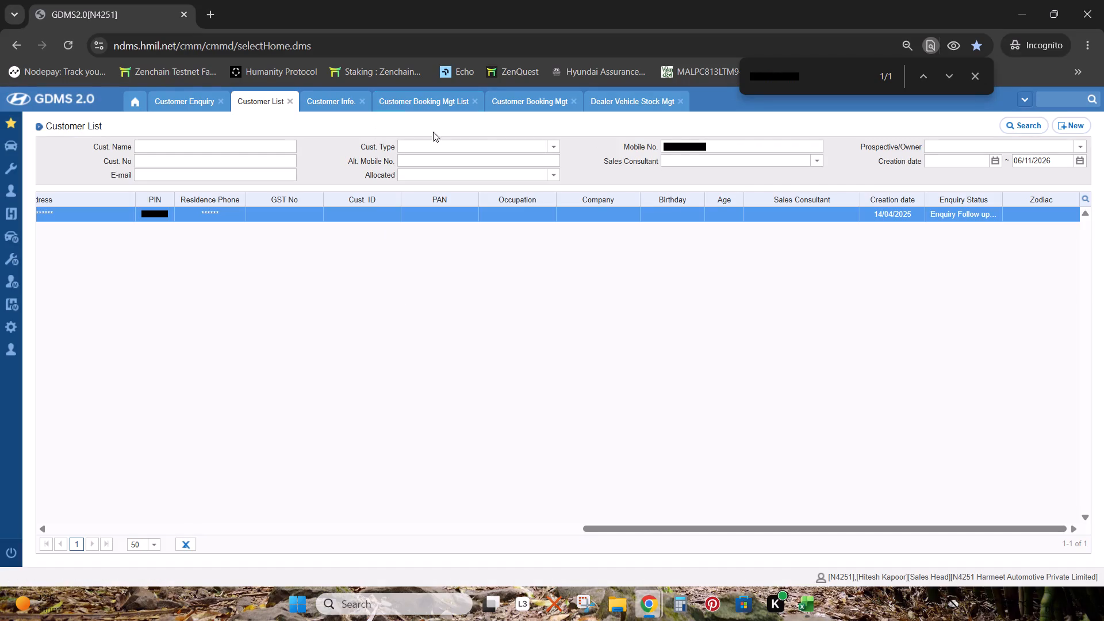
click(664, 146)
key(ctrl+v)
key(Return)
double_click(853, 216)
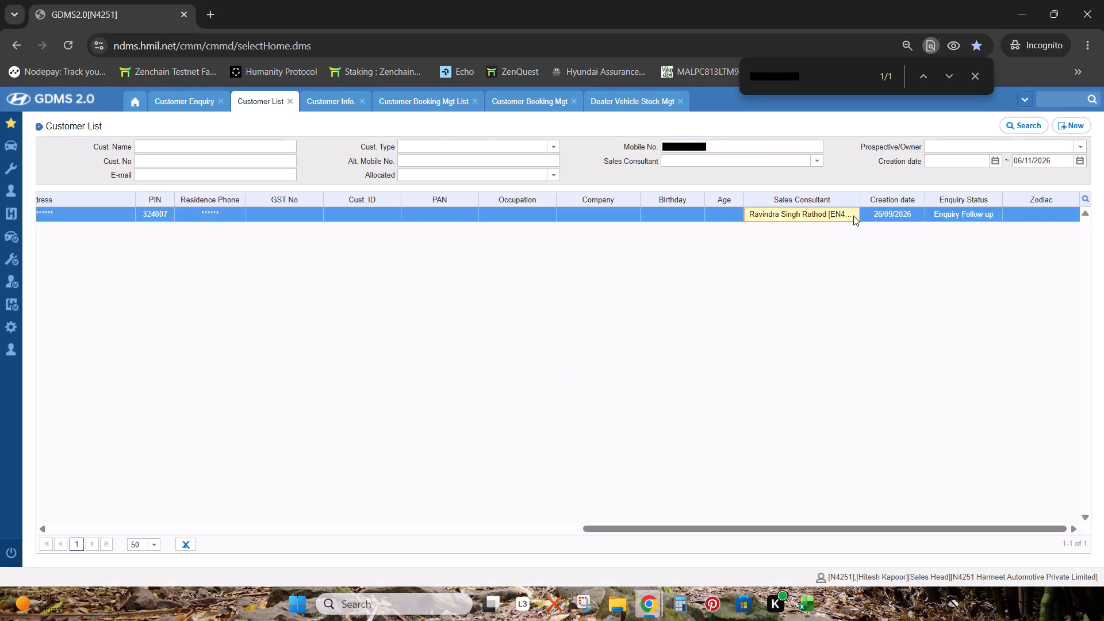
Copy the dealership's number from the Customer Booking Mgt List filter and switch to the GDMS window showing Vehicle Mgt.
click(438, 97)
click(424, 160)
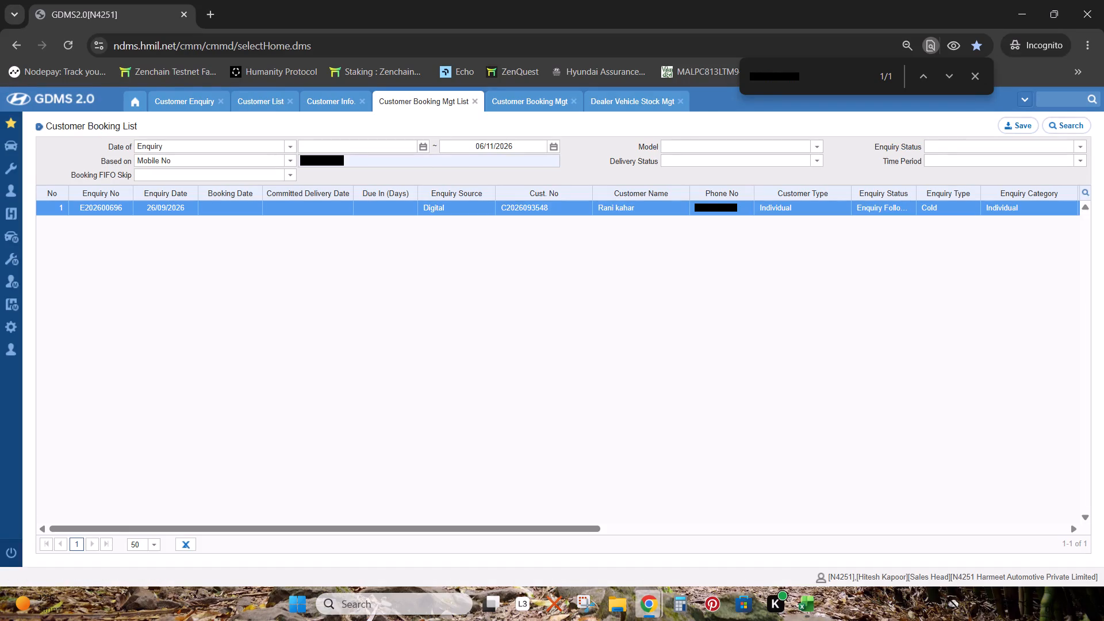
key(ctrl+c)
click(636, 608)
click(569, 536)
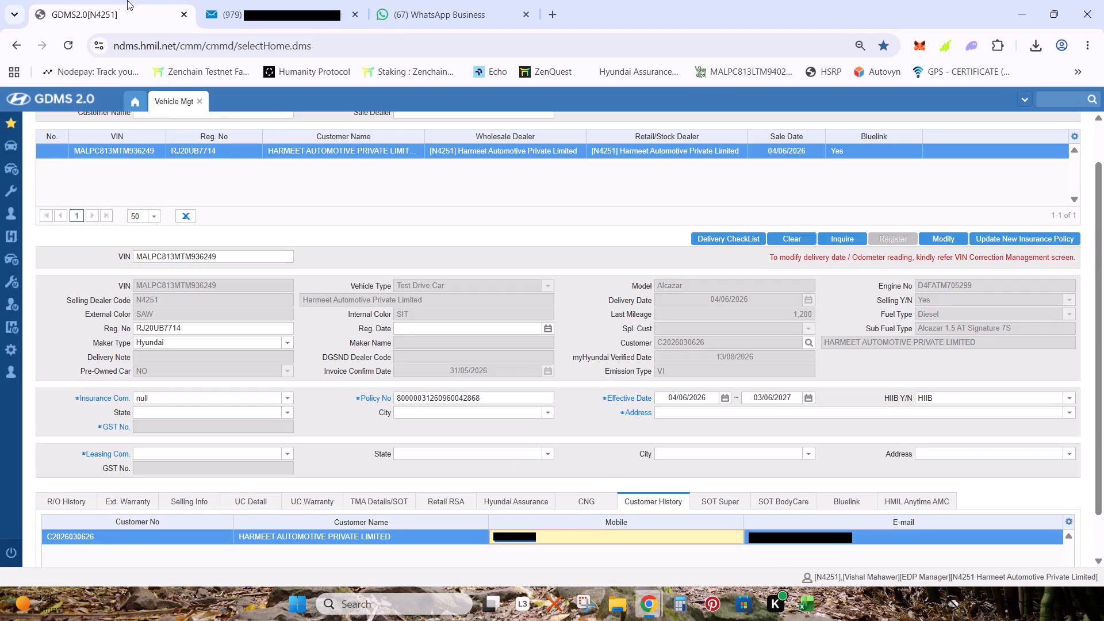
Search the Customer List by the copied mobile number with the creation start date cleared, and open the first customer's record.
click(13, 123)
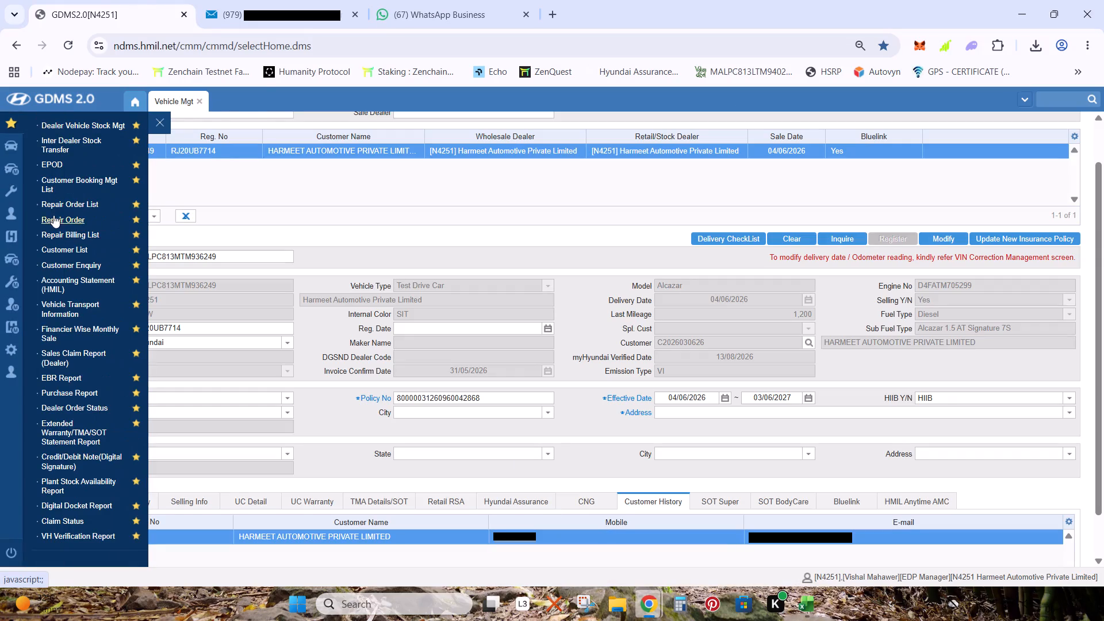
click(66, 251)
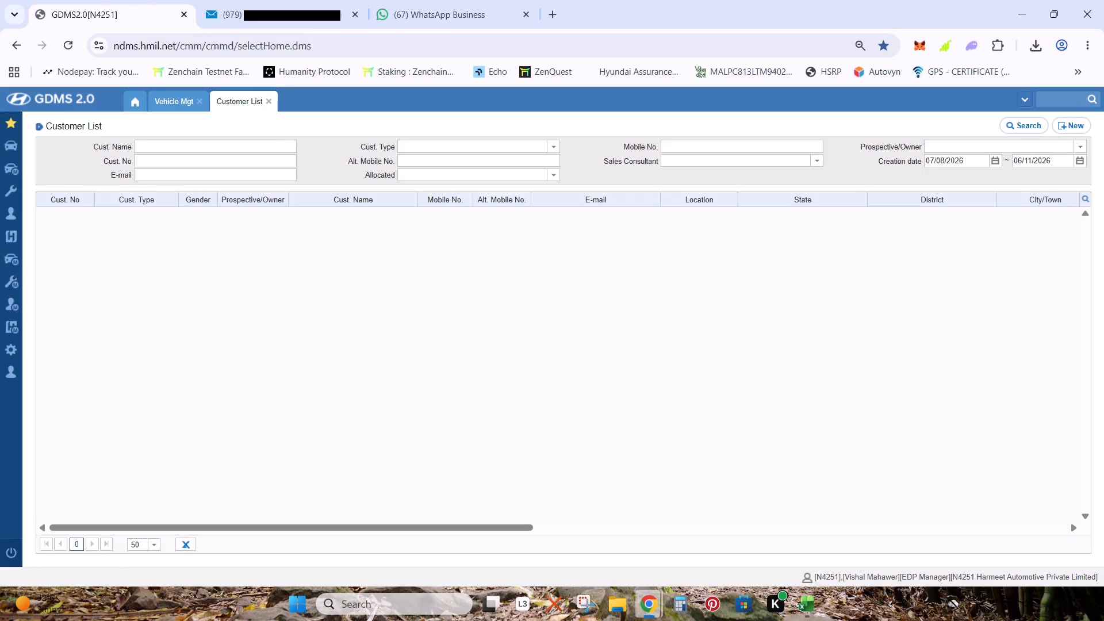
click(816, 147)
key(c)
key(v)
key(ctrl+v)
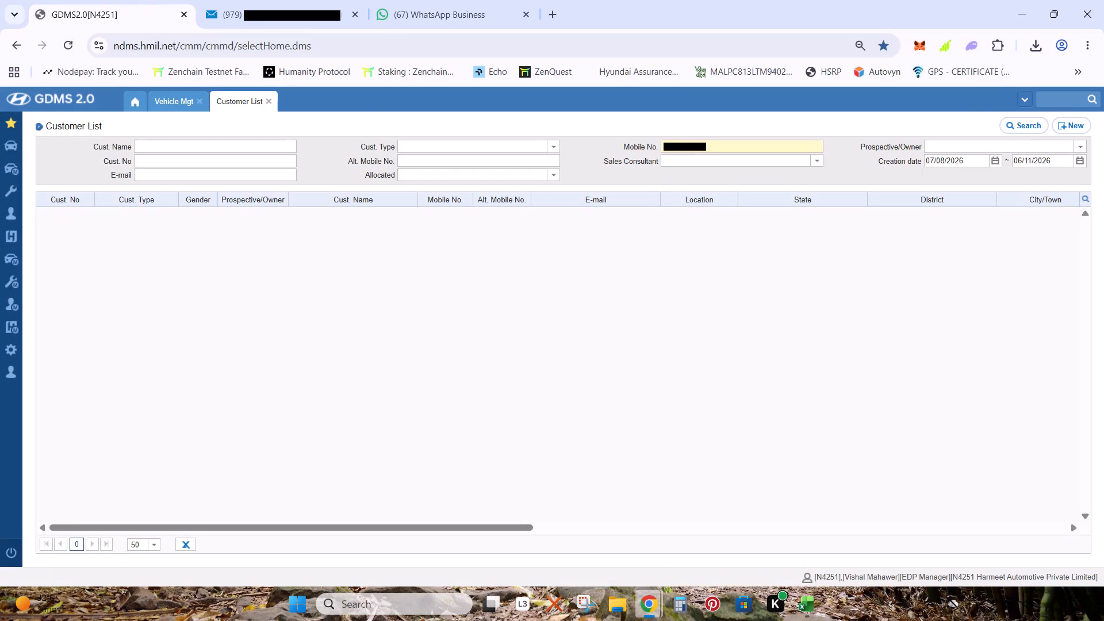
click(934, 164)
key(BackSpace)
key(Return)
click(557, 532)
drag(557, 532, 1087, 532)
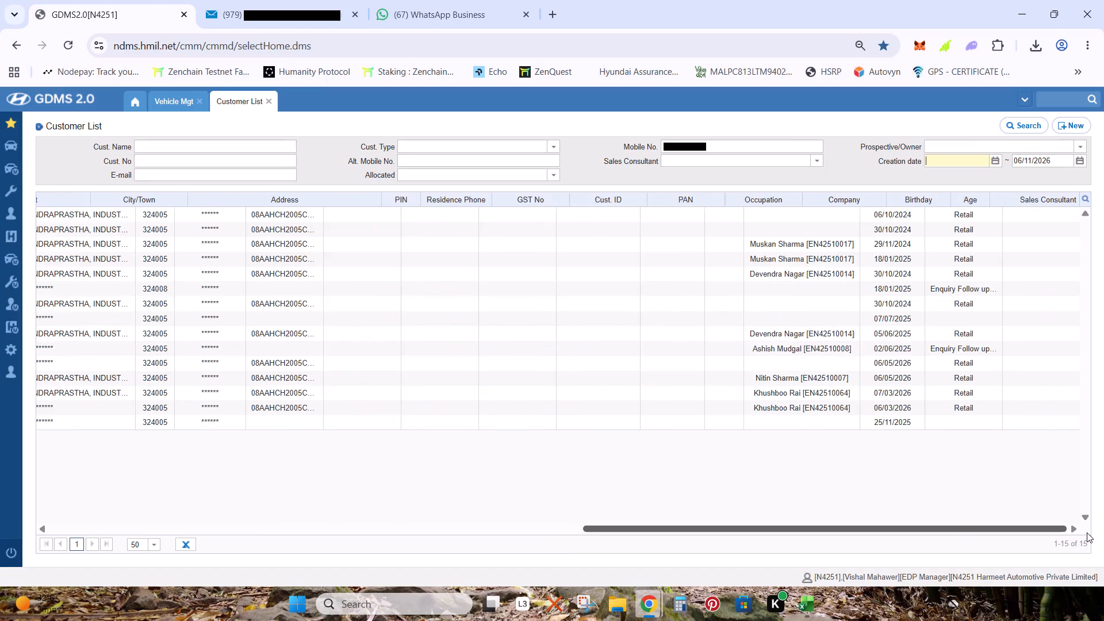
drag(1087, 532, 1103, 530)
double_click(255, 213)
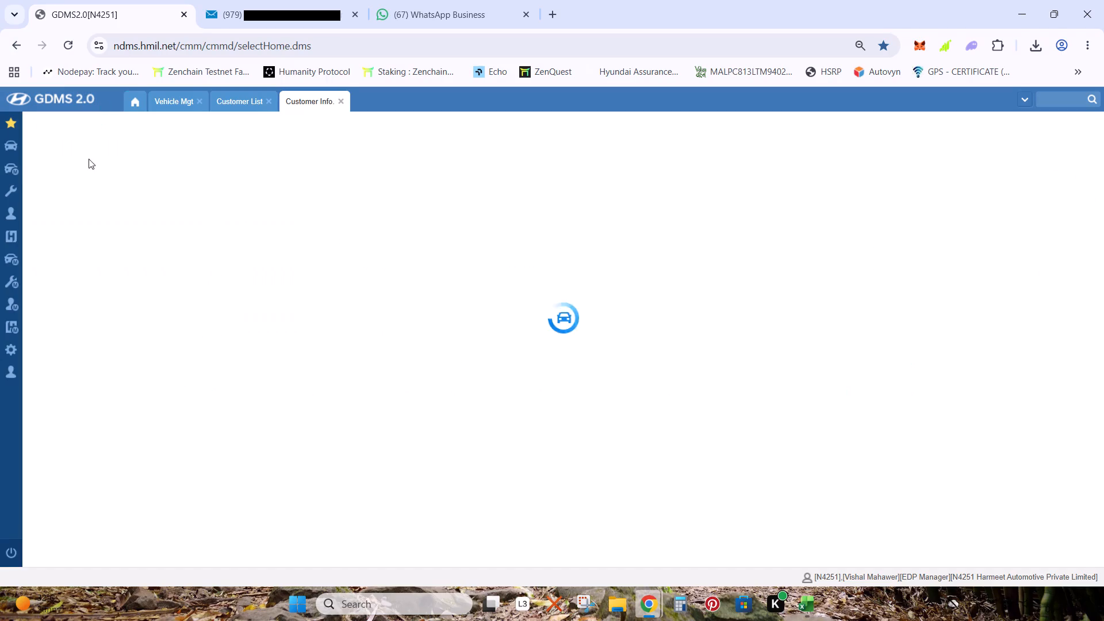
Search the Customer Booking Mgt List by the dealership's Mobile No, with no enquiry start date and 300 rows per page.
click(8, 121)
click(57, 182)
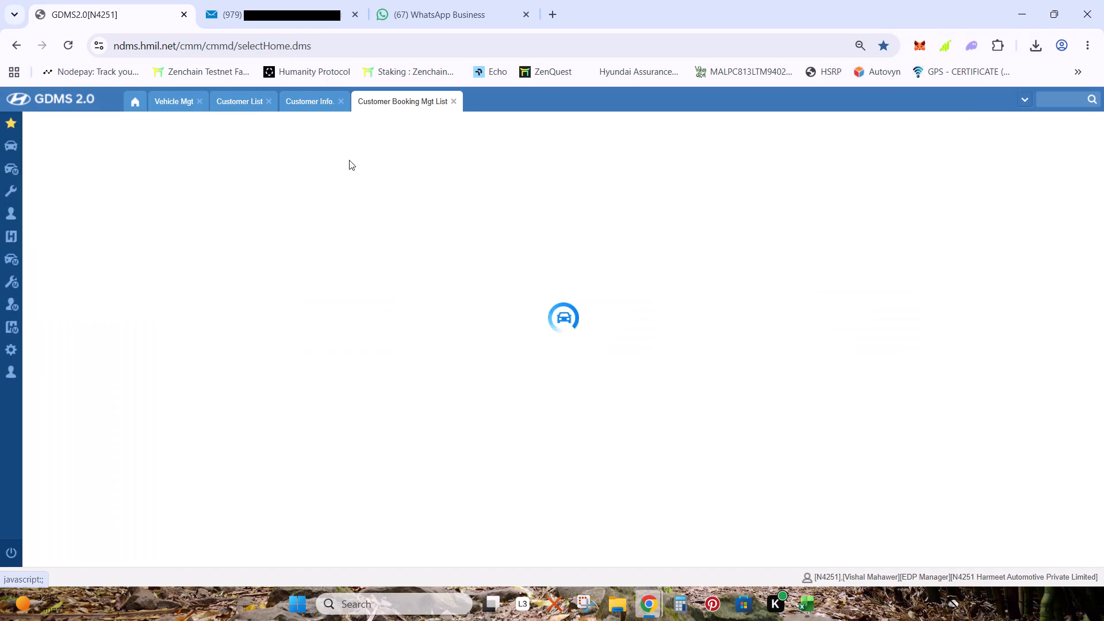
click(353, 145)
key(BackSpace)
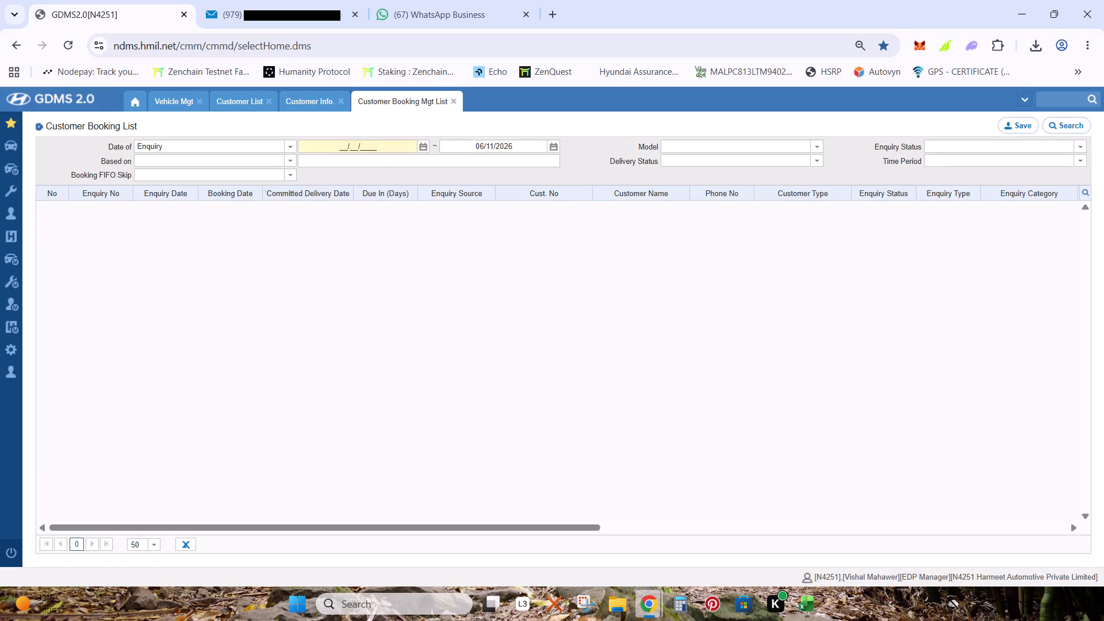
click(339, 160)
click(405, 189)
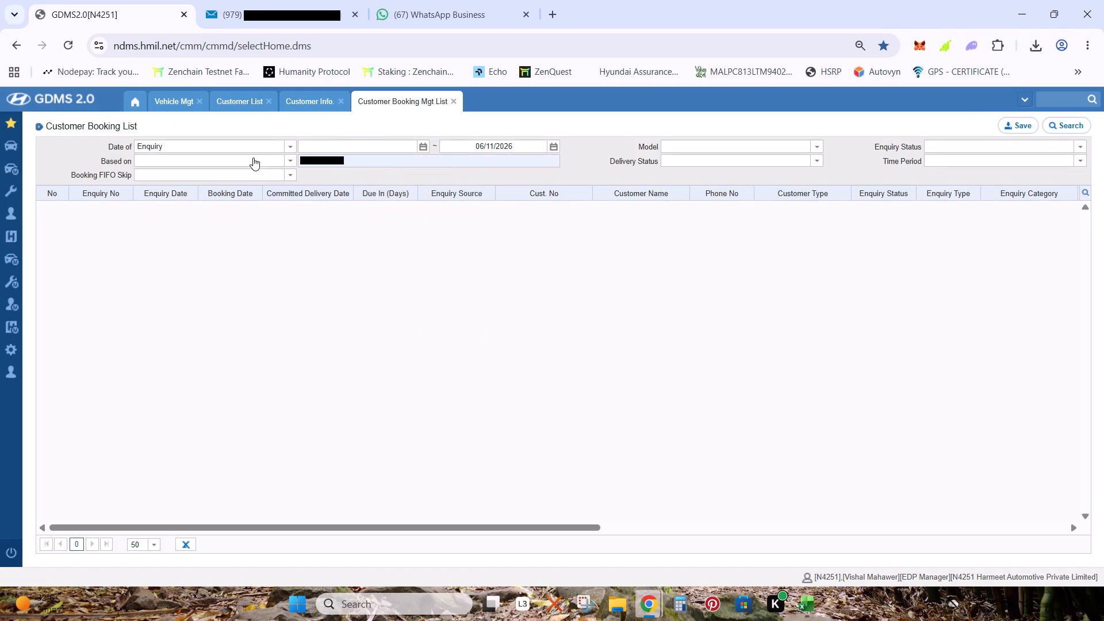
click(152, 543)
click(177, 151)
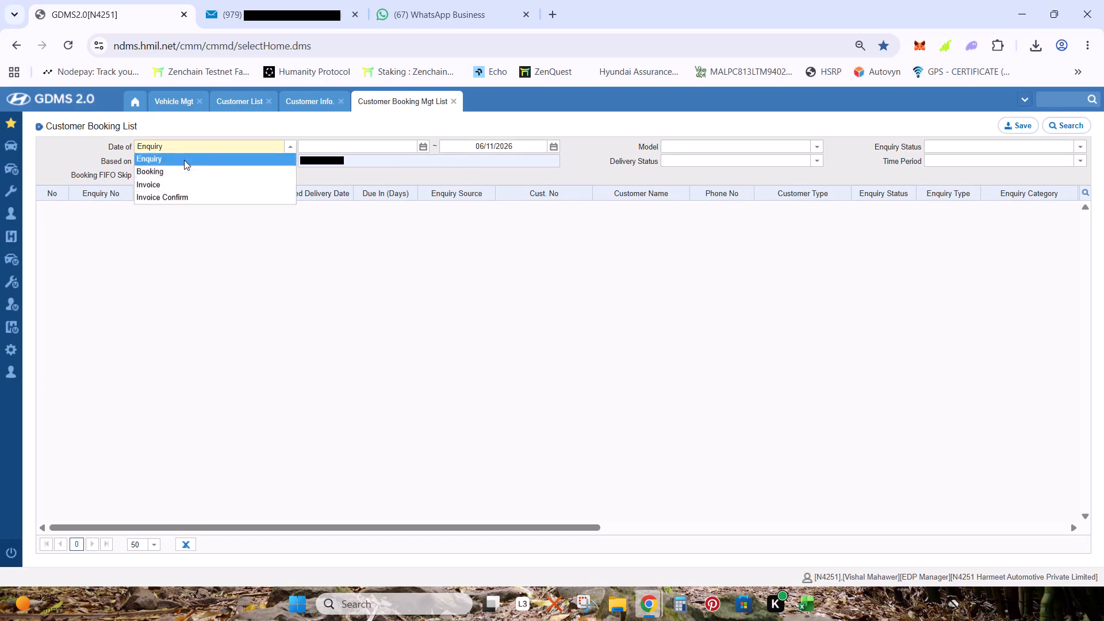
click(184, 160)
click(155, 159)
click(172, 223)
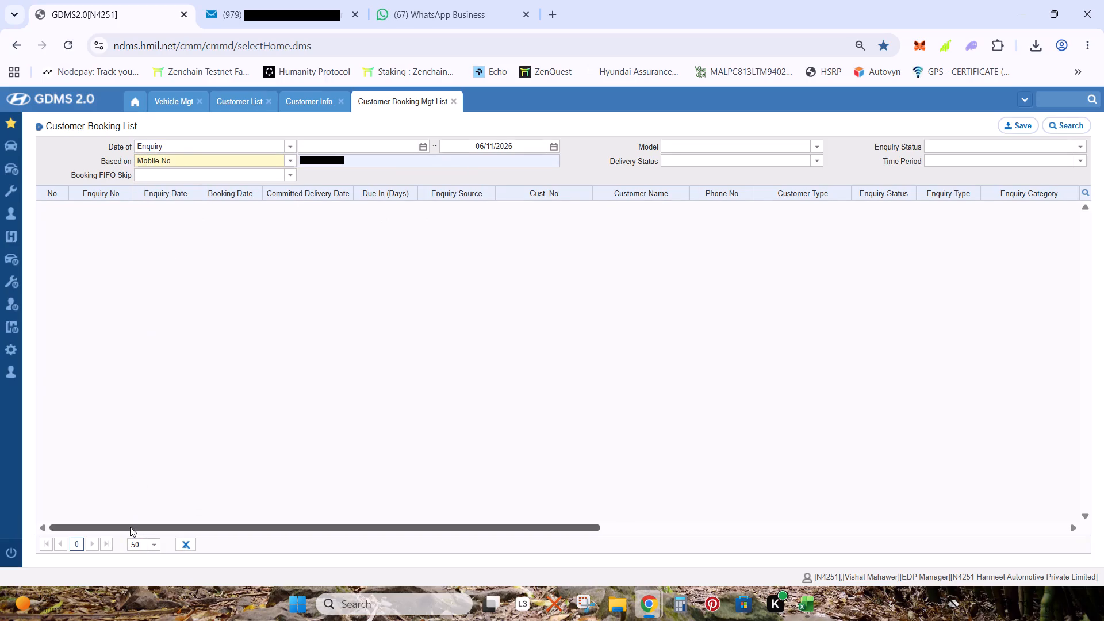
click(139, 545)
click(137, 535)
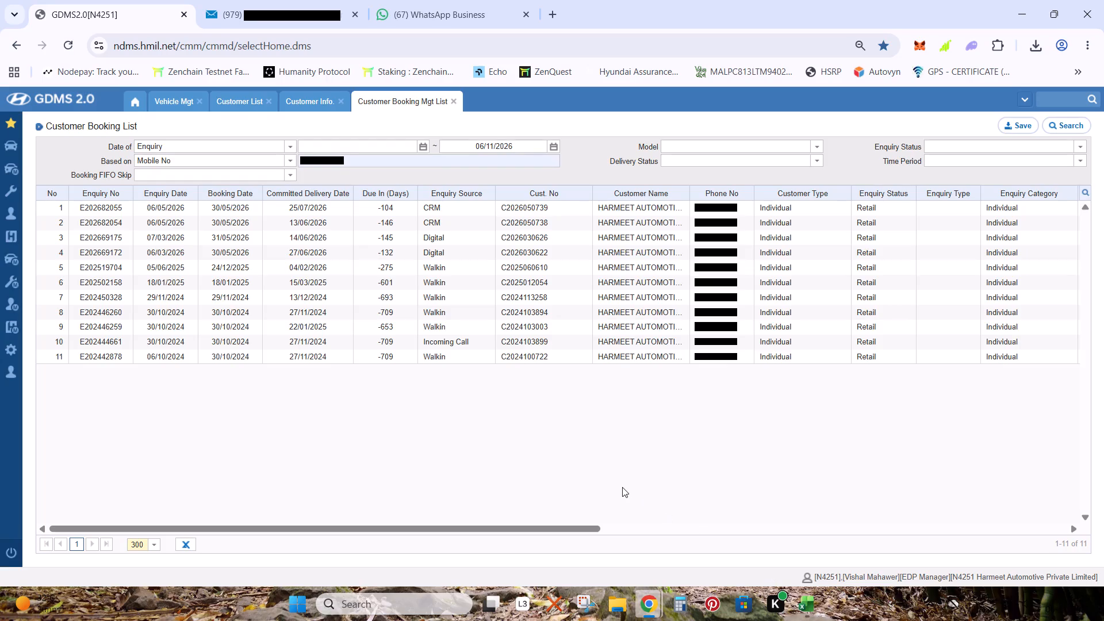
Fit the Variant column of the booking list to its full text and review the variants.
drag(536, 531, 544, 530)
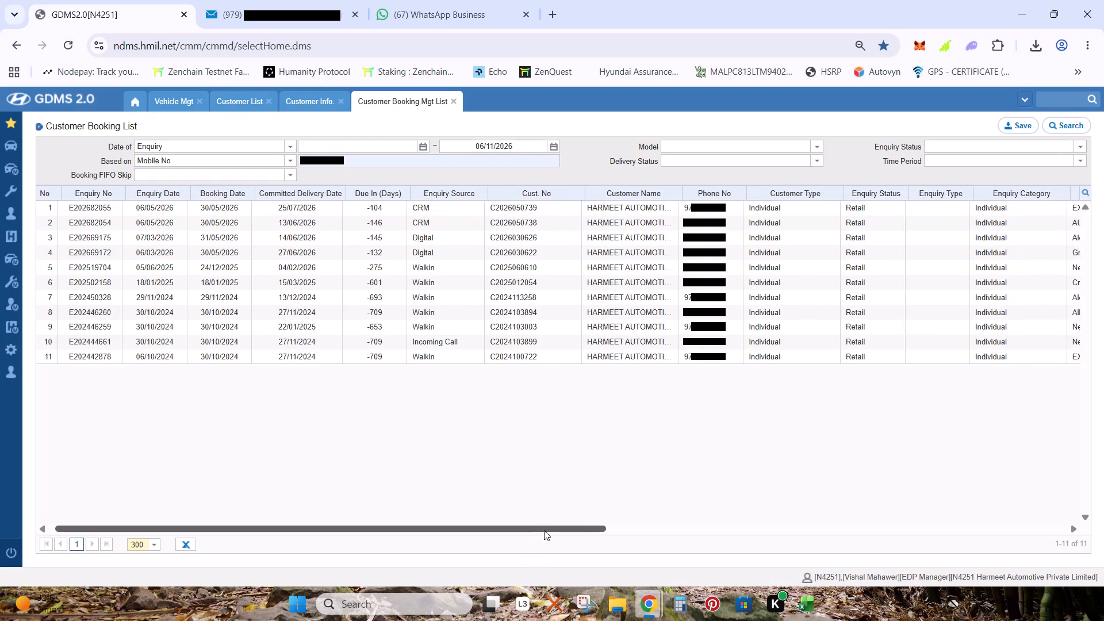
drag(544, 530, 517, 526)
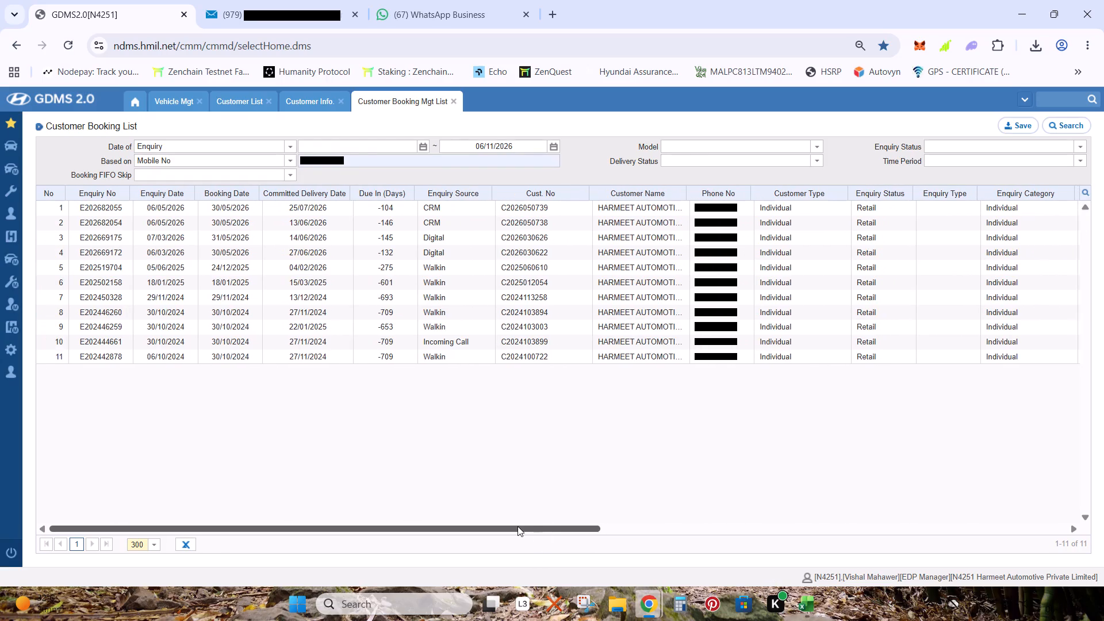
drag(517, 526, 669, 523)
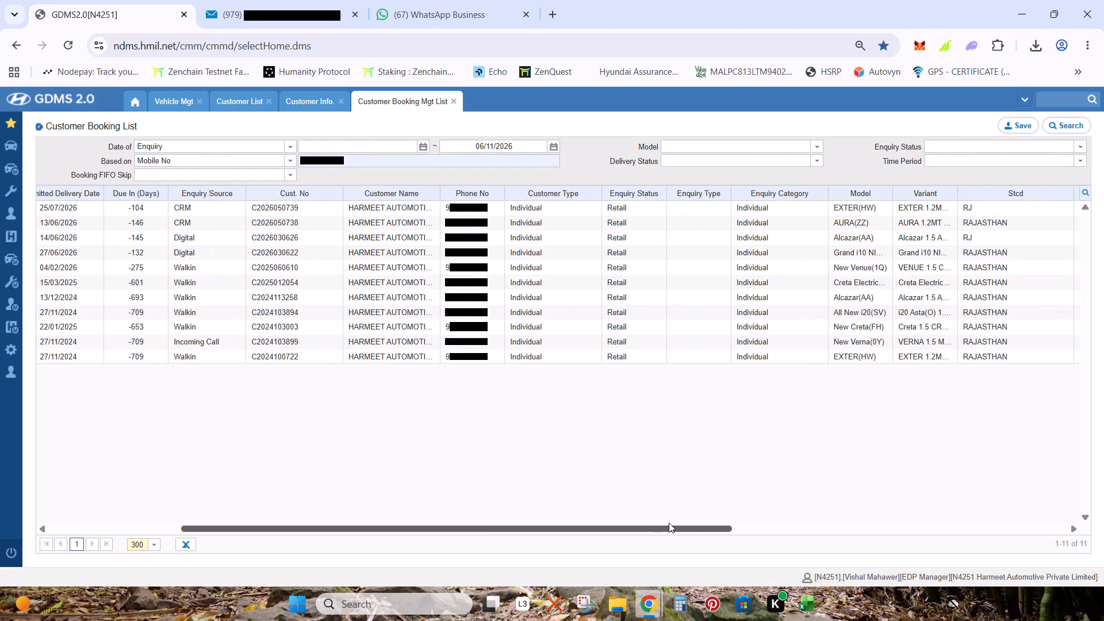
drag(669, 523, 937, 563)
double_click(448, 195)
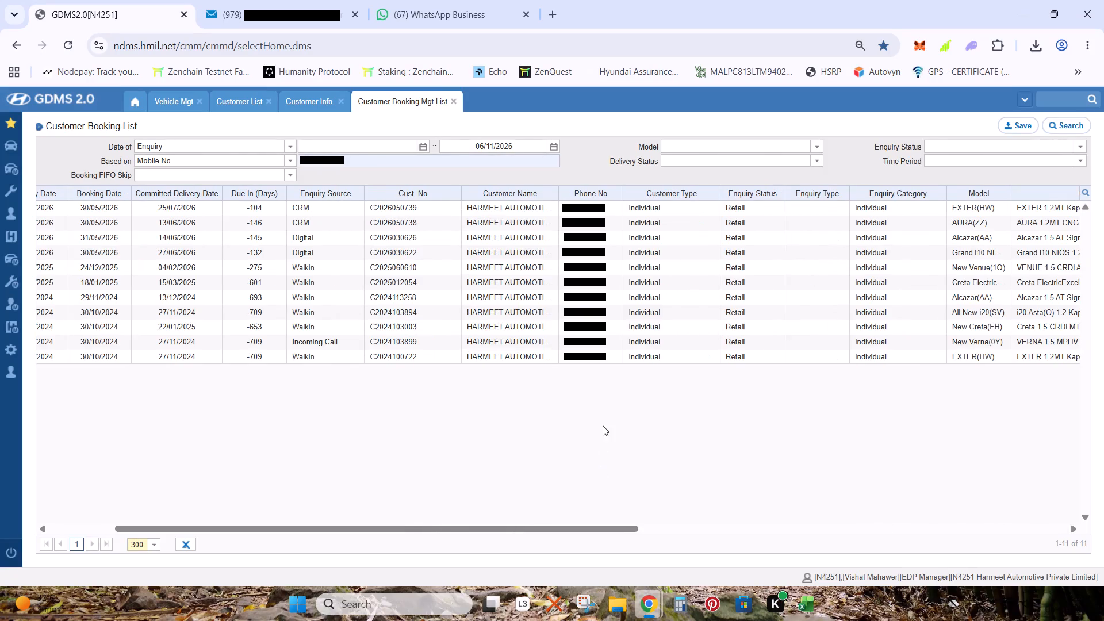
drag(616, 532, 765, 531)
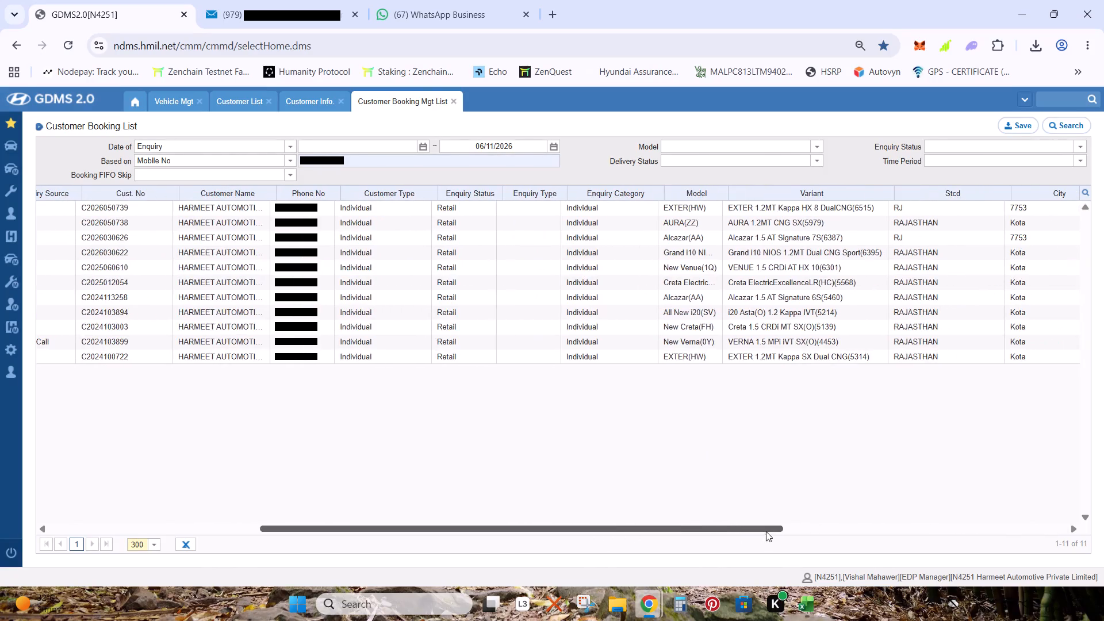
Copy the variant Alcazar 1.5 AT Signature 7S from the TEST-DRIVE sheet and find it in the GDMS booking list.
key(alt+Tab)
key(alt+Tab)
key(alt+Tab)
key(alt+Tab)
key(alt+Tab)
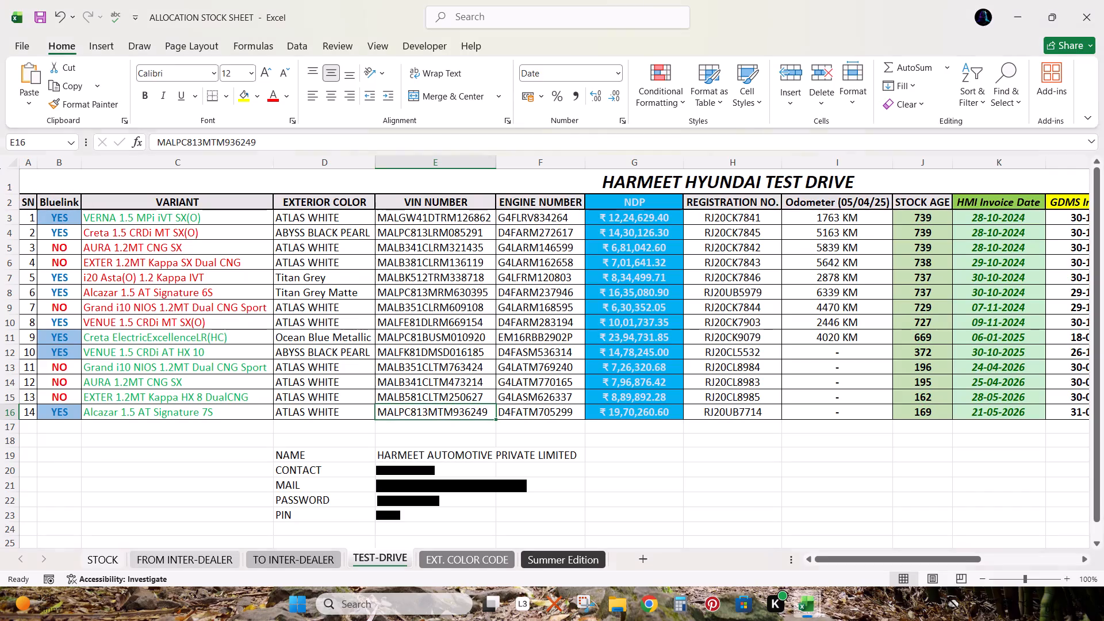
click(184, 408)
key(ctrl+c)
key(alt+Tab)
key(ctrl+f)
key(ctrl+v)
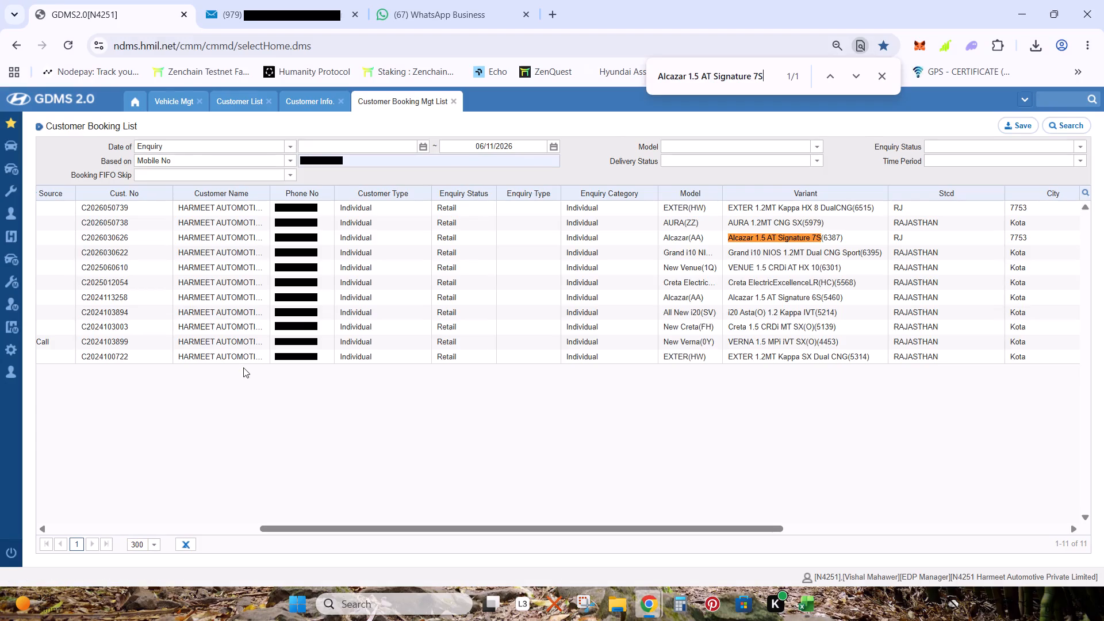
key(Return)
key(Return)
Search the TEST-DRIVE sheet for other entries of Alcazar 1.5 AT Signature 7S.
key(alt+Tab)
key(ctrl+f)
key(ctrl+v)
key(Return)
key(Return)
key(Return)
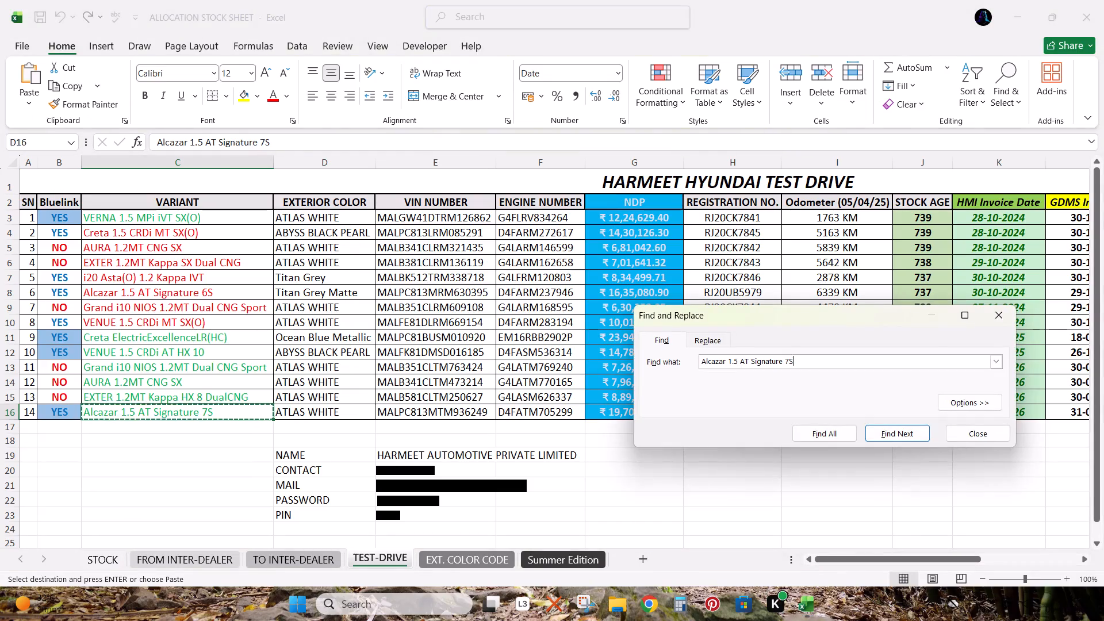
key(Escape)
Open the booking record of the Alcazar 1.5 AT Signature 7S in GDMS and dismiss the page search.
key(alt+Tab)
double_click(687, 238)
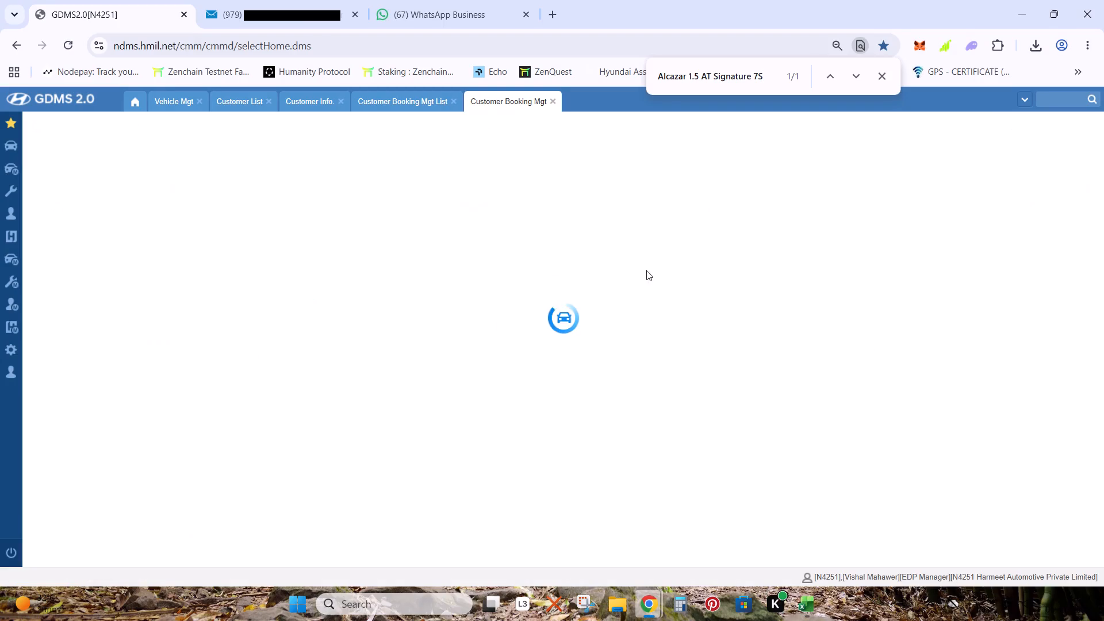
click(884, 76)
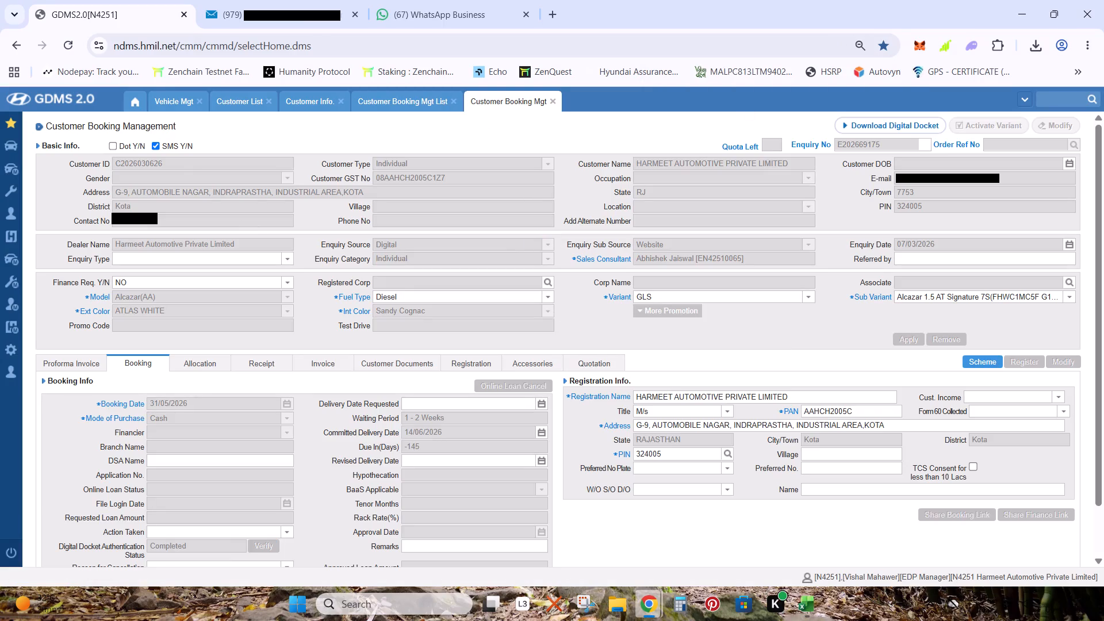
Copy the customer ID from the Alcazar booking, find it in the Customer List and open that customer's information record.
click(179, 164)
key(ctrl+c)
click(235, 98)
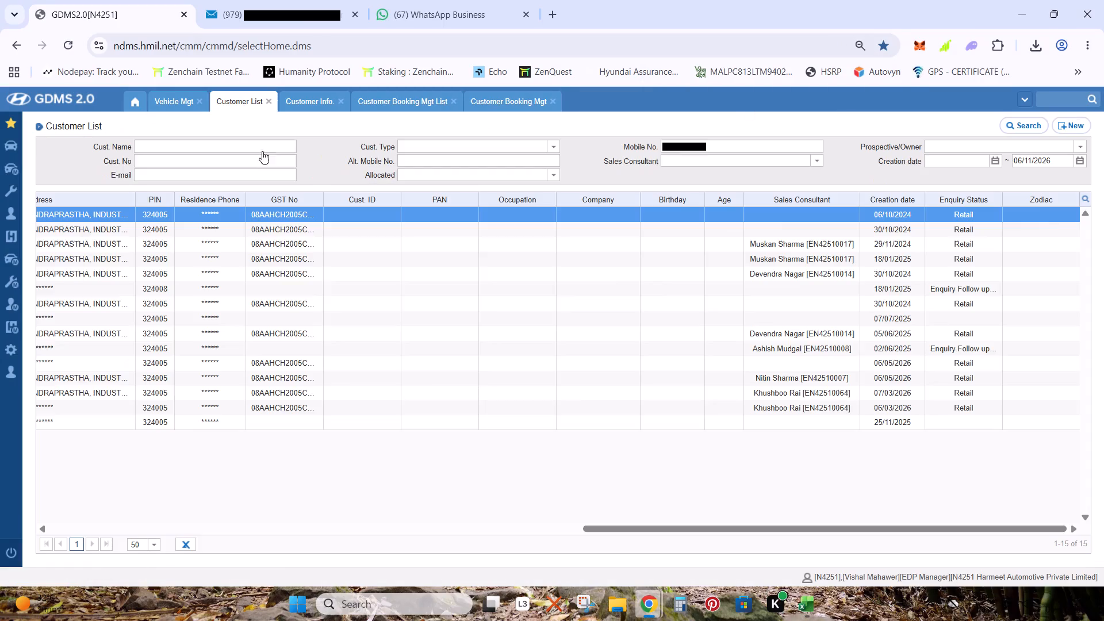
key(ctrl+f)
key(ctrl+v)
key(Return)
key(Return)
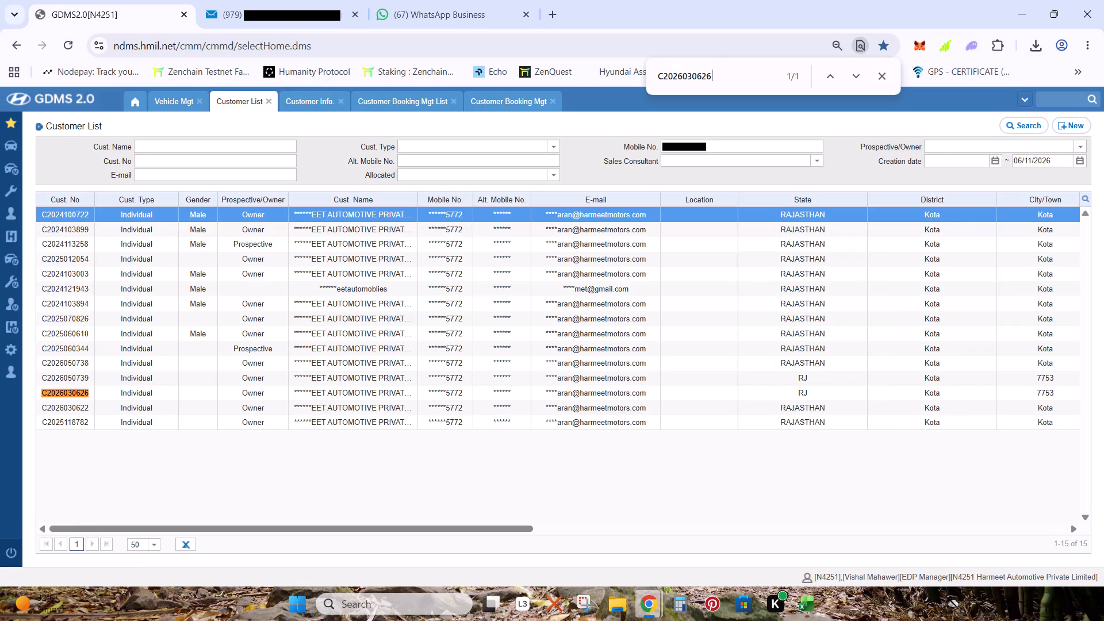
double_click(149, 393)
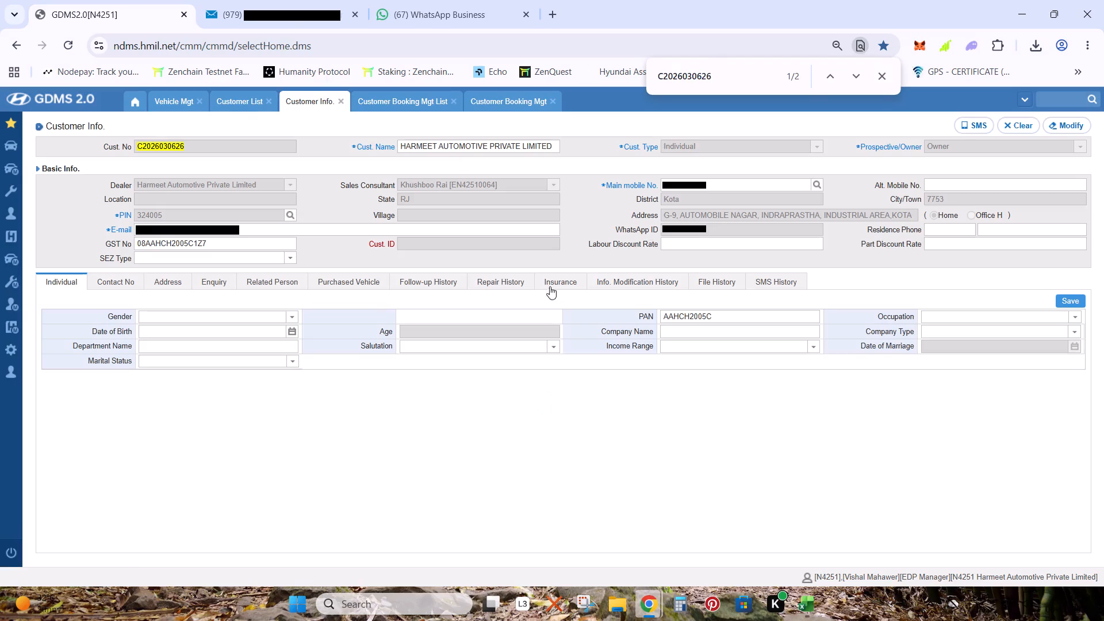
Copy the mobile number from row 153 of SEP LOST DATA, search the incognito GDMS Customer List for it and open that customer's record.
key(alt+Tab)
key(alt+Tab)
key(alt+Tab)
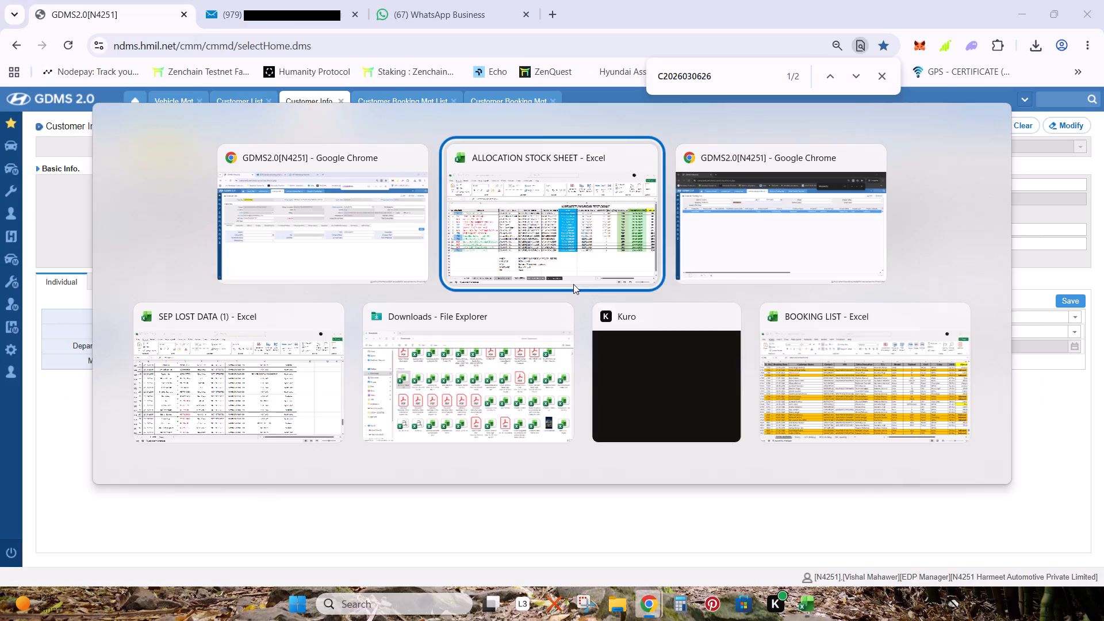
key(alt+Tab)
click(975, 77)
click(807, 595)
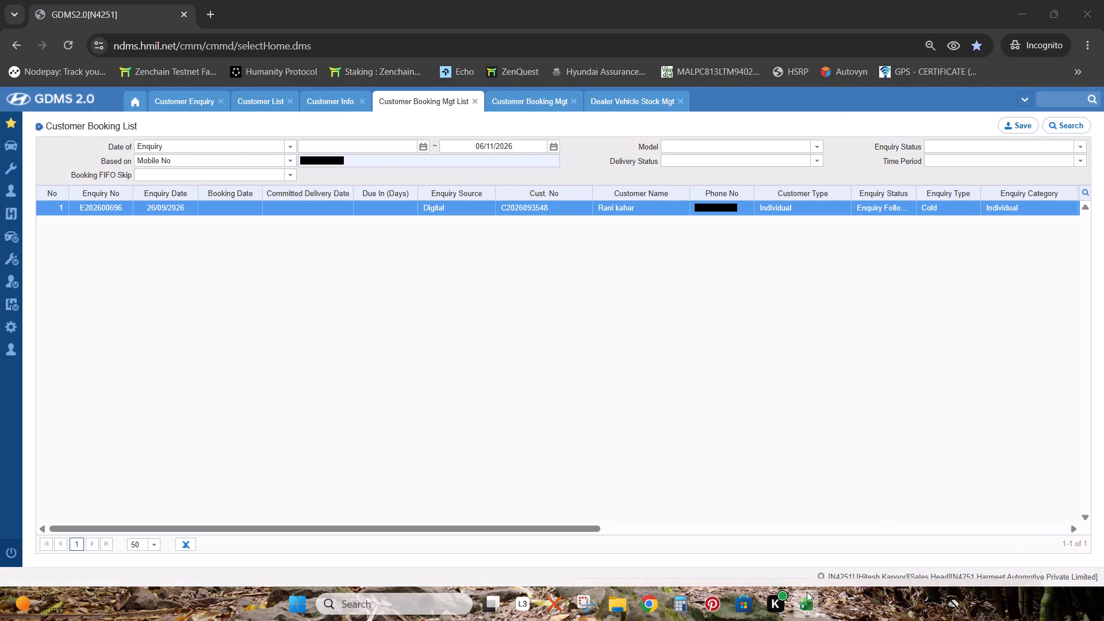
click(963, 513)
key(ctrl+c)
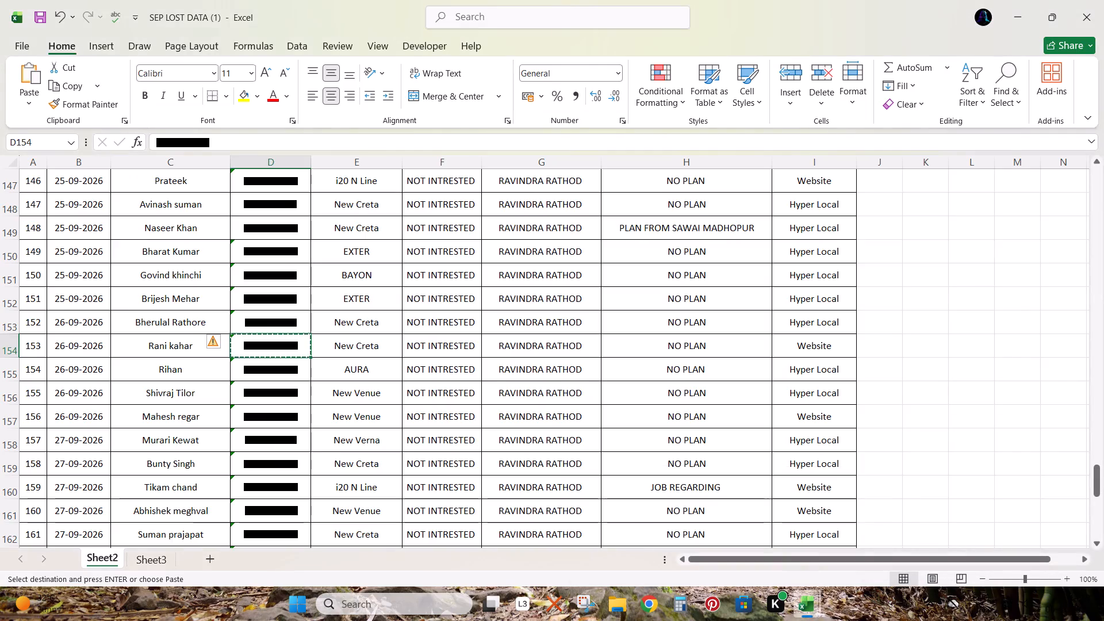
key(alt+Tab)
click(253, 101)
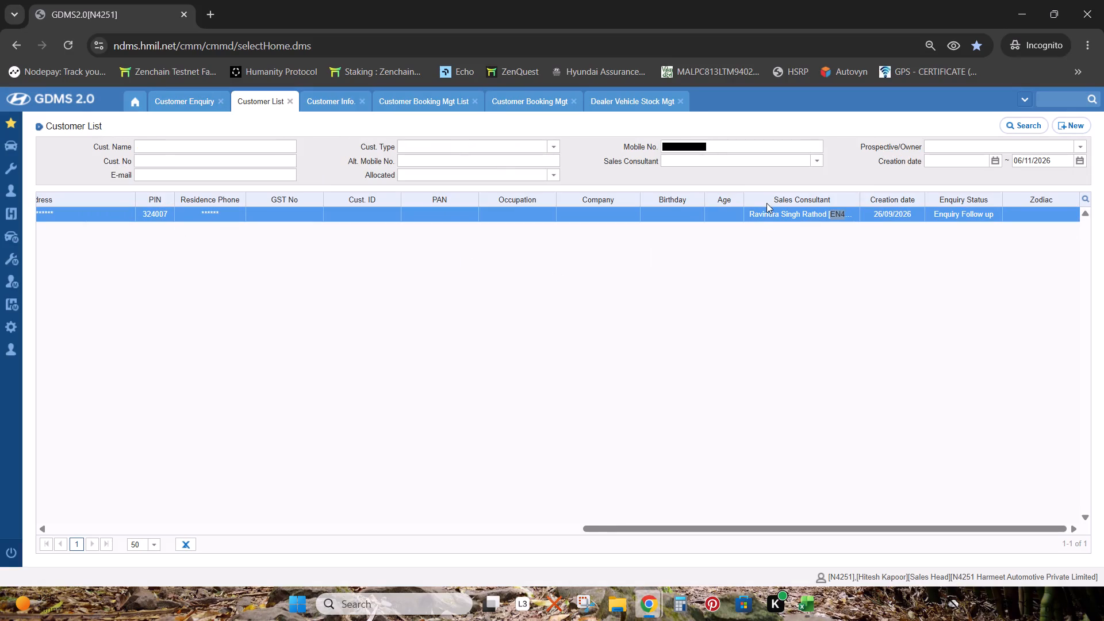
click(704, 147)
key(ctrl+v)
key(Return)
double_click(833, 205)
double_click(838, 216)
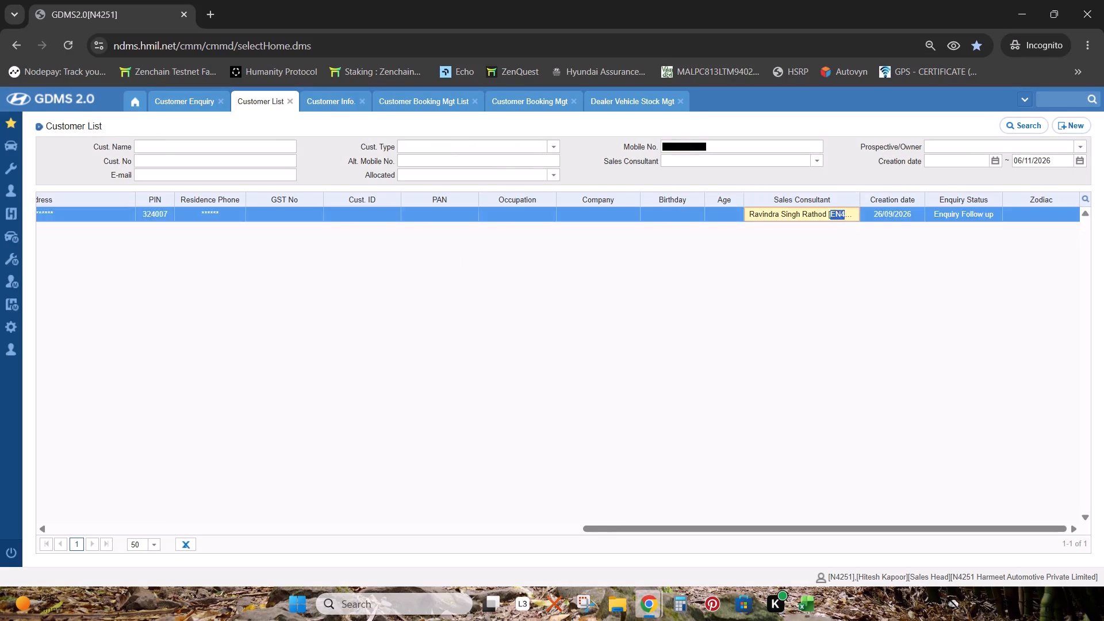
Replace the opened customer's main mobile number with the one from the Harmeet Automotive Private Limited customer record.
key(alt+Tab)
key(alt+Tab)
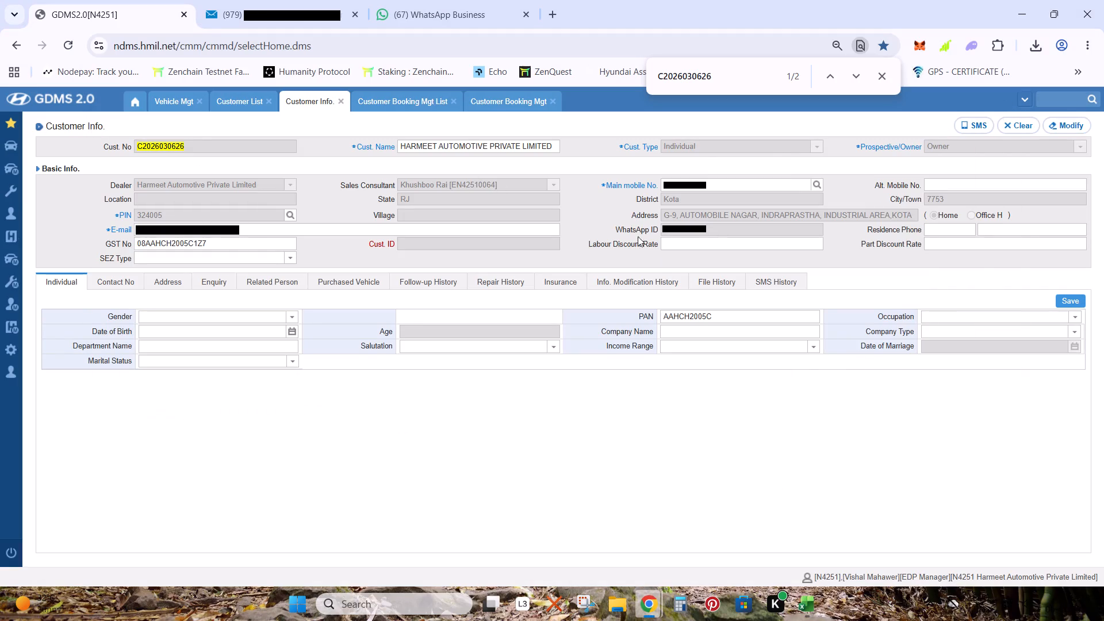
click(704, 183)
key(ctrl+c)
key(alt+Tab)
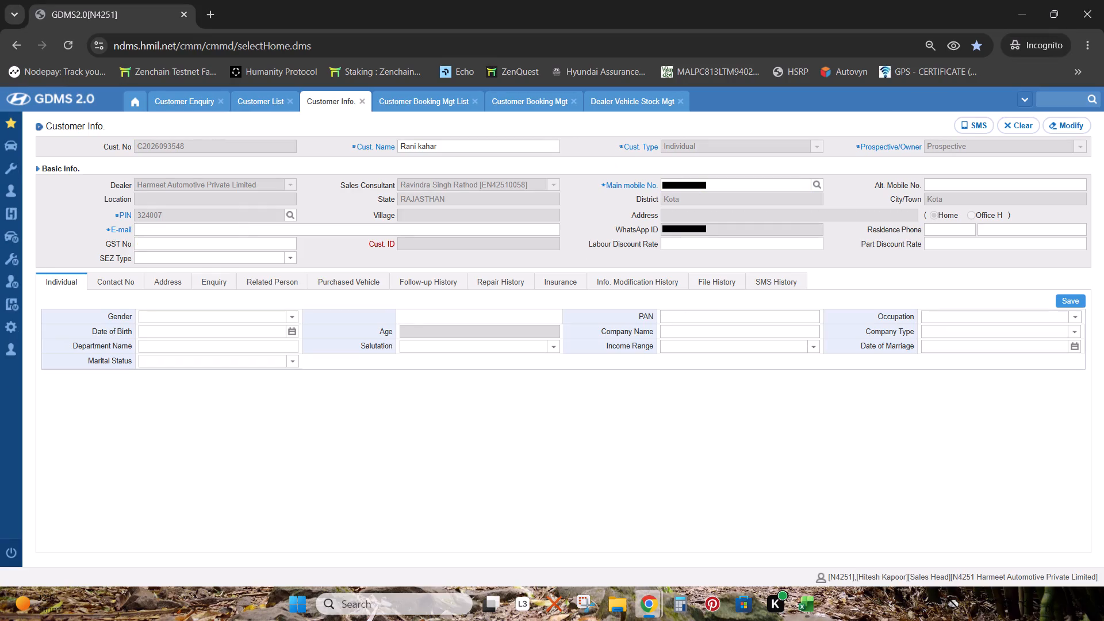
click(686, 182)
key(ctrl+v)
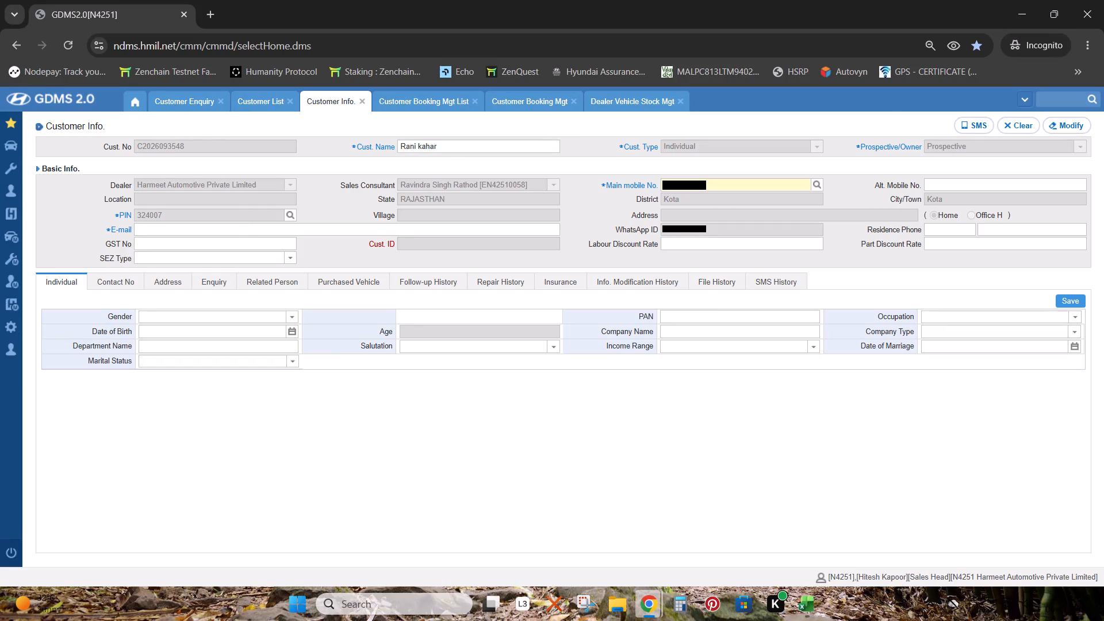
Fill the customer's e-mail field with a suggested saved address and save the modified customer record.
click(240, 228)
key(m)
click(298, 255)
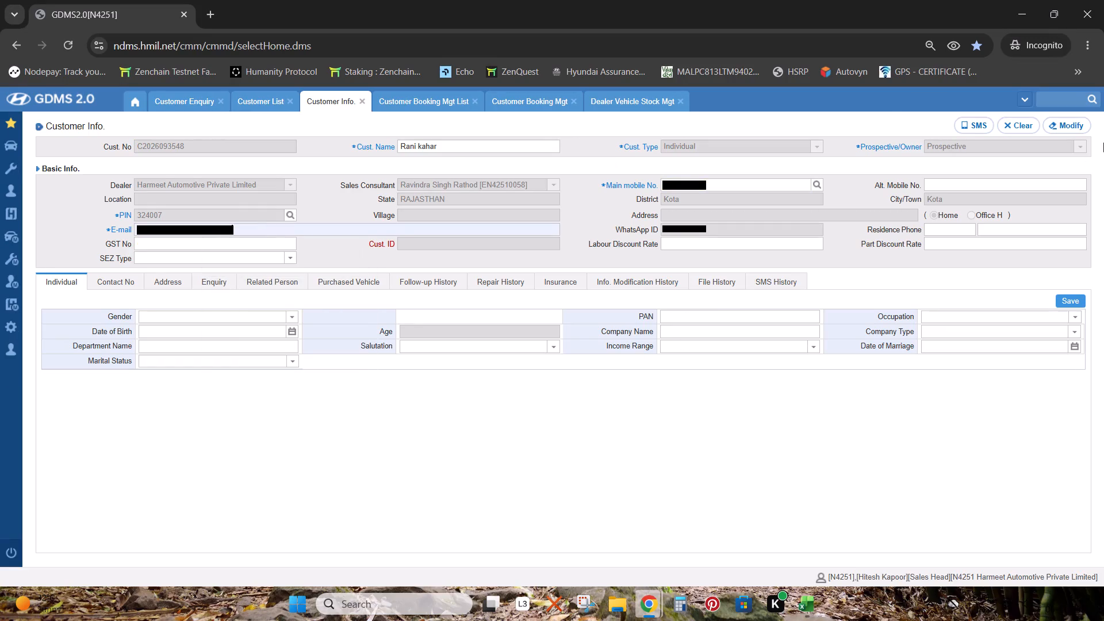
click(1070, 126)
Search the Customer List by the dealership's mobile number, find the modified customer by its copied customer number and reopen the record.
click(250, 99)
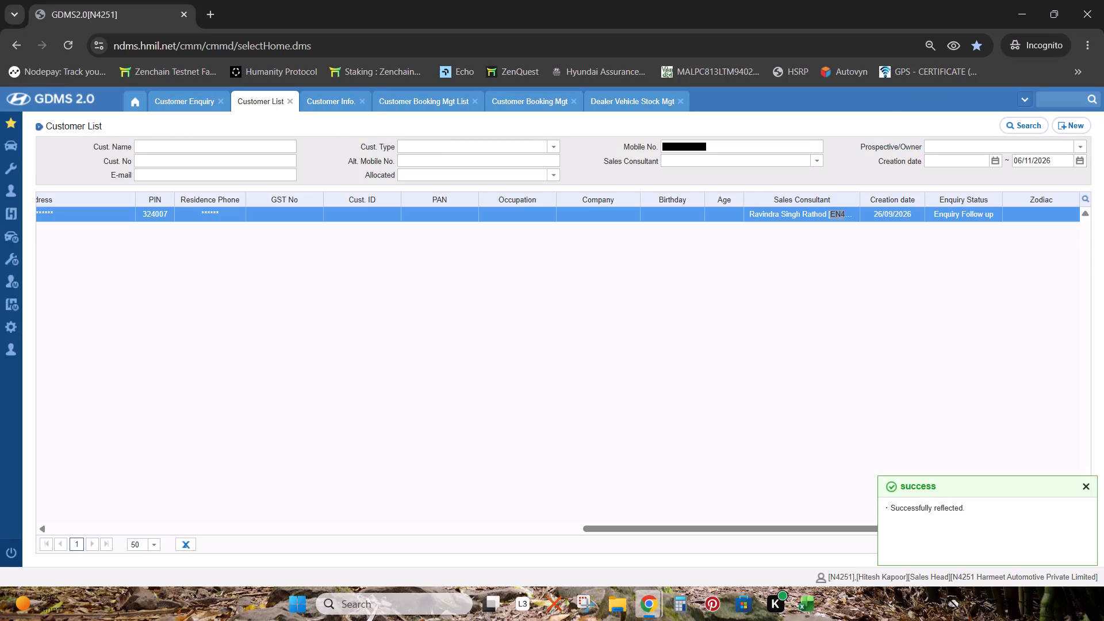
click(687, 148)
key(ctrl+v)
key(Return)
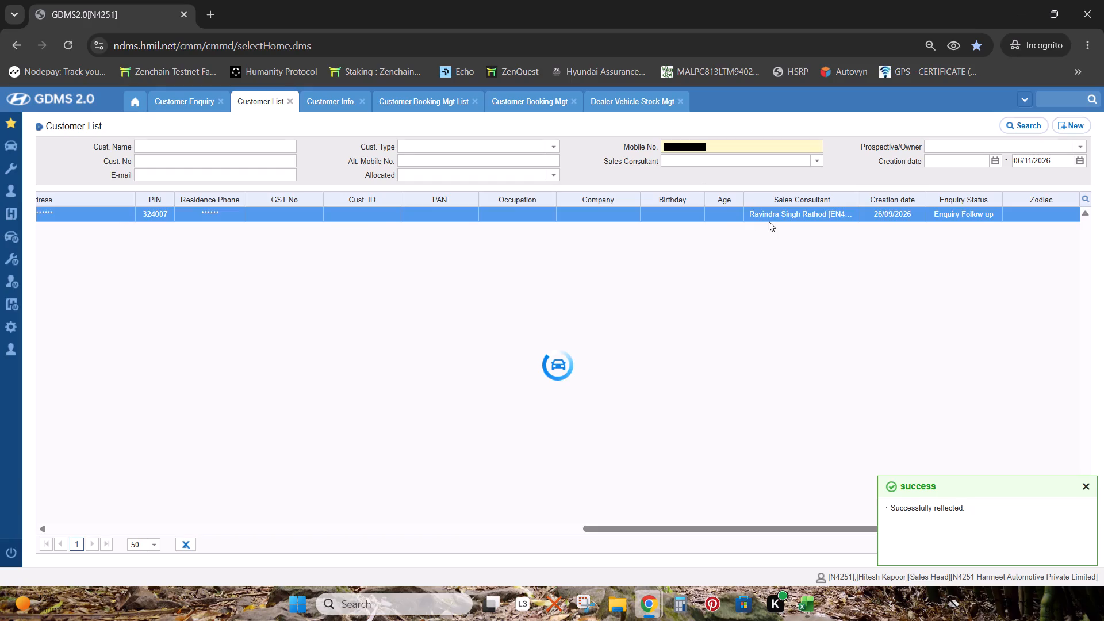
click(321, 94)
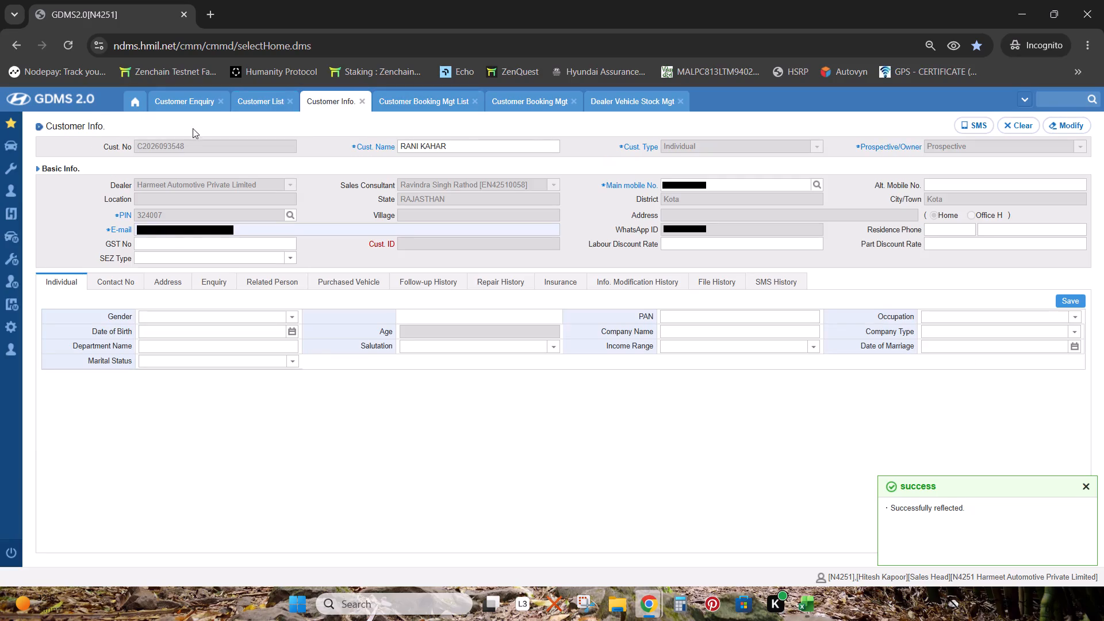
double_click(178, 144)
key(ctrl+c)
click(254, 98)
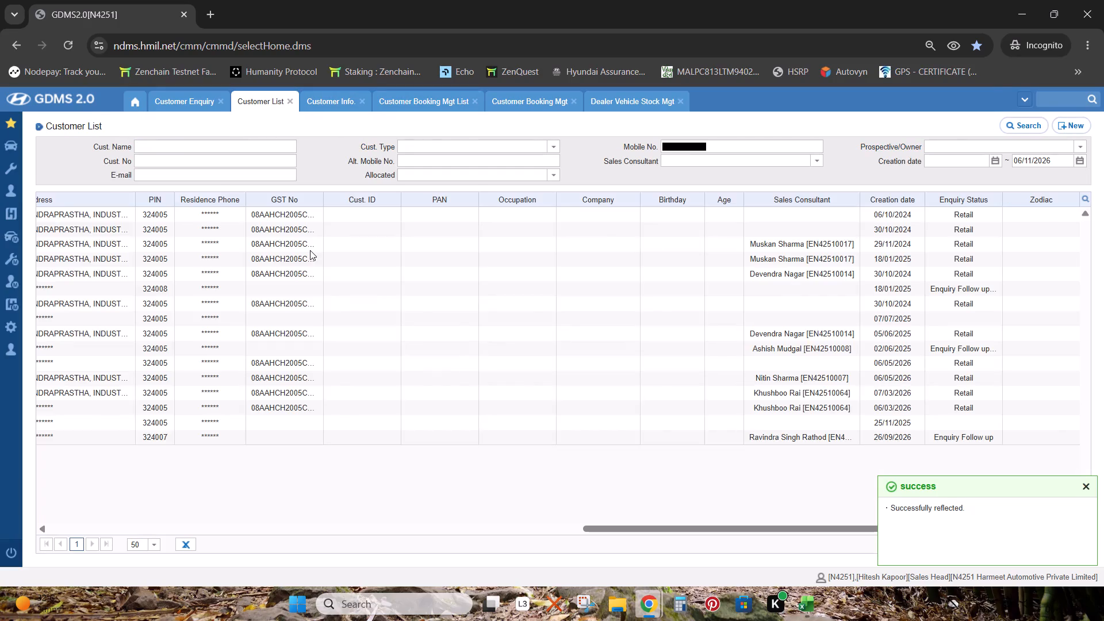
key(ctrl+f)
key(ctrl+v)
key(Return)
double_click(185, 436)
Replace the customer name with HARMEET AUTOMOTIVE PRIVATE LIMITED, copied from the dealership's customer record.
key(alt+Tab)
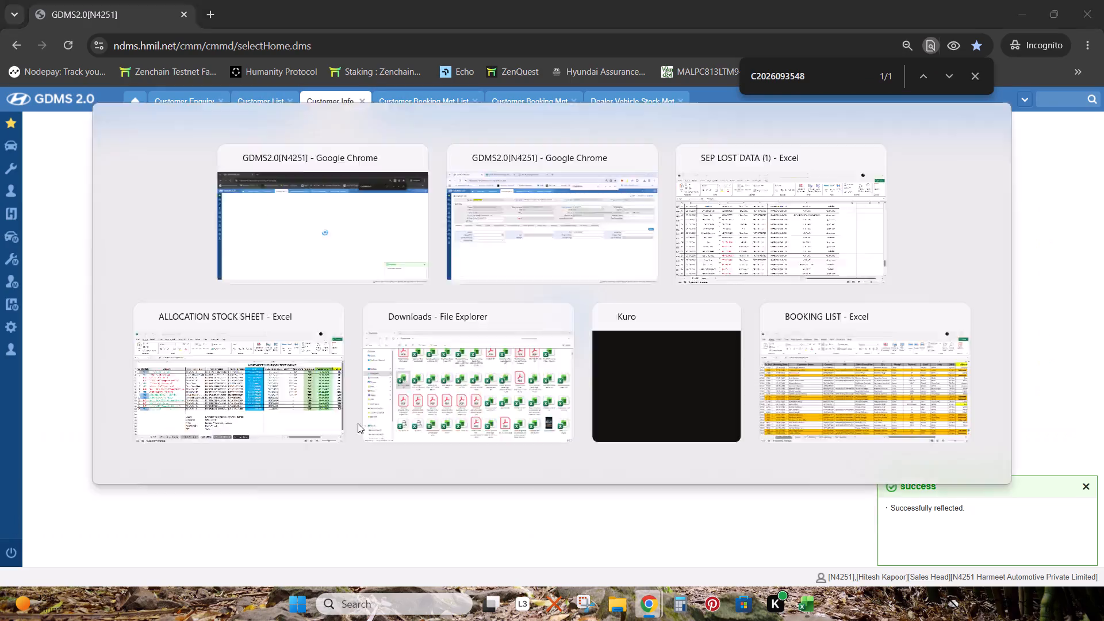
click(534, 150)
key(ctrl+c)
key(alt+Tab)
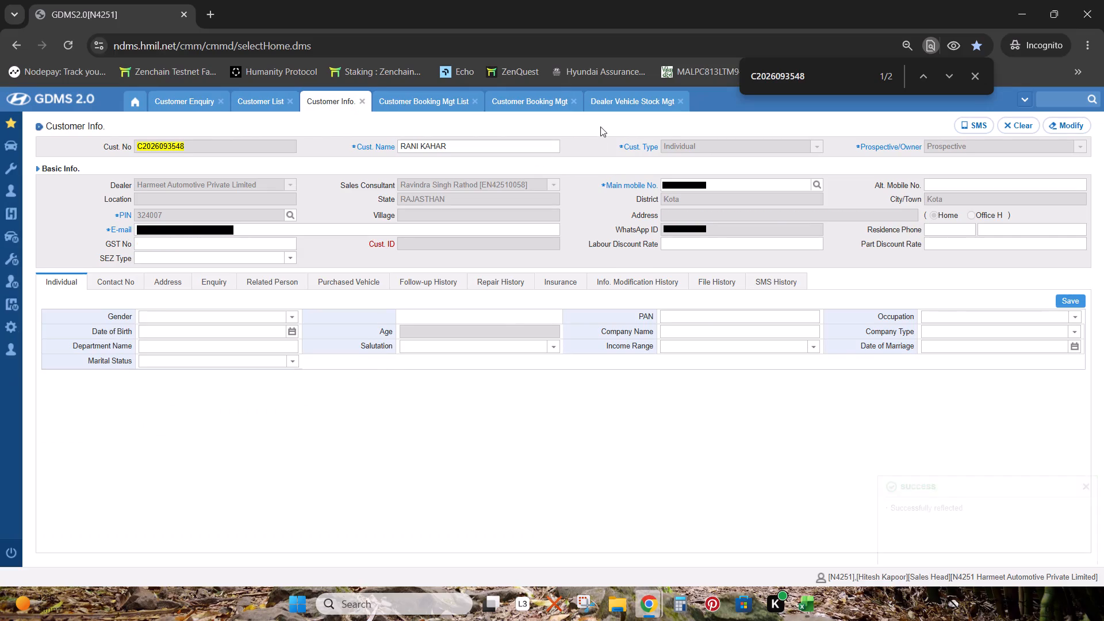
click(529, 146)
key(ctrl+v)
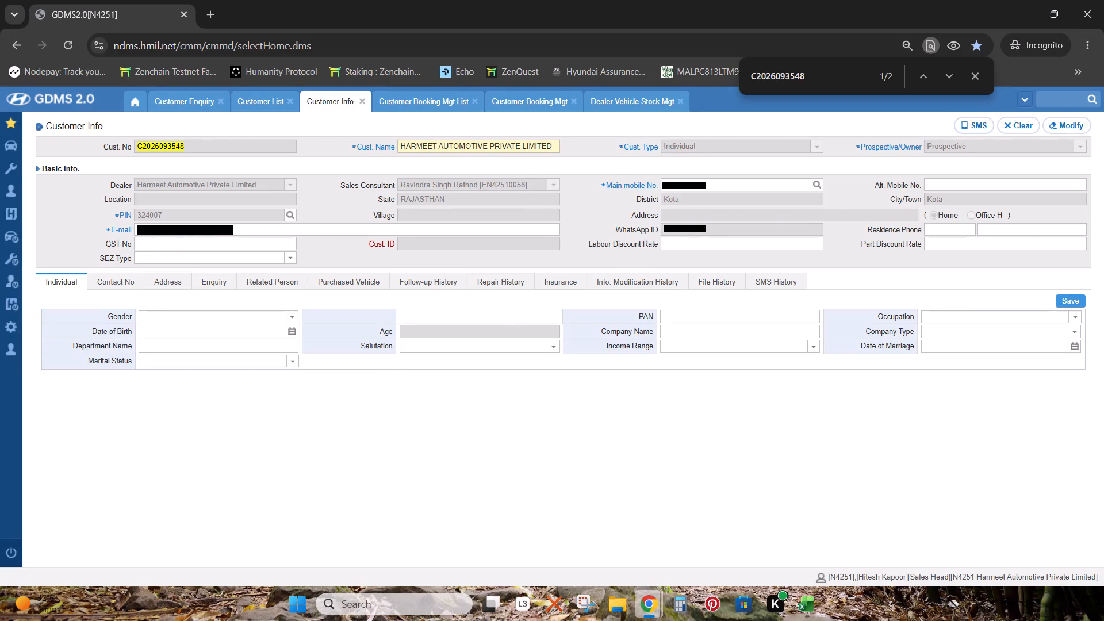
Look up postal code 324005 in the Pin Code Search and apply it to the customer record.
key(alt+Tab)
key(alt+Tab)
click(289, 214)
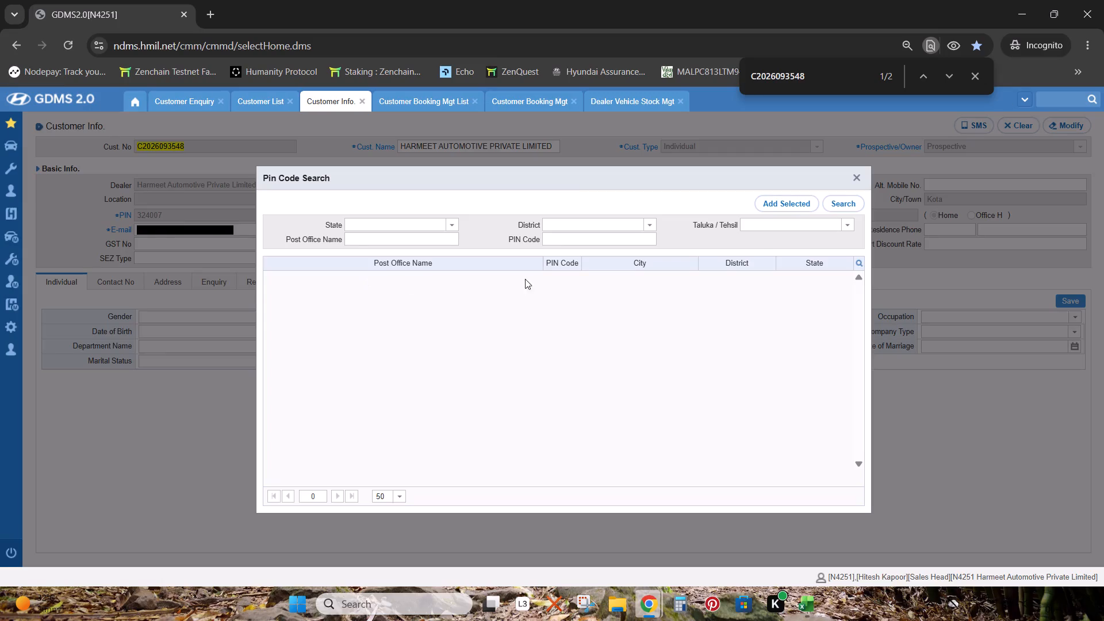
click(563, 237)
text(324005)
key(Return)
double_click(573, 274)
Replace the customer's e-mail address with the one copied from the dealership's customer record.
key(alt+Tab)
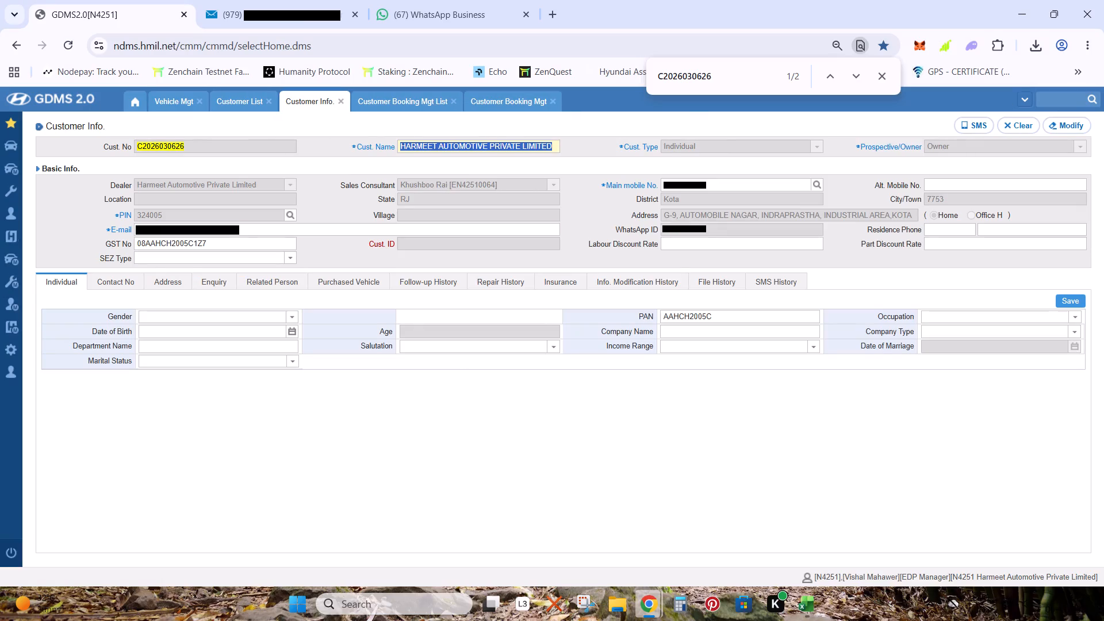
click(155, 232)
key(ctrl+c)
key(alt+Tab)
double_click(164, 236)
key(ctrl+v)
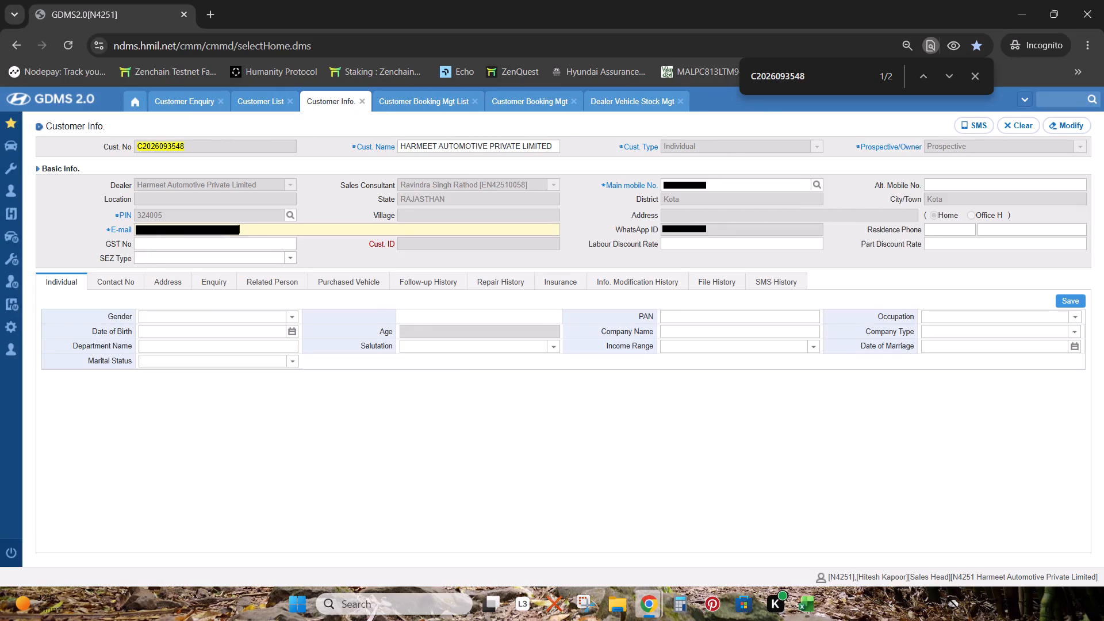
key(Tab)
Copy the GST number from the dealership's customer record into the GST No field of the customer being edited.
key(alt+Tab)
click(176, 241)
key(ctrl+c)
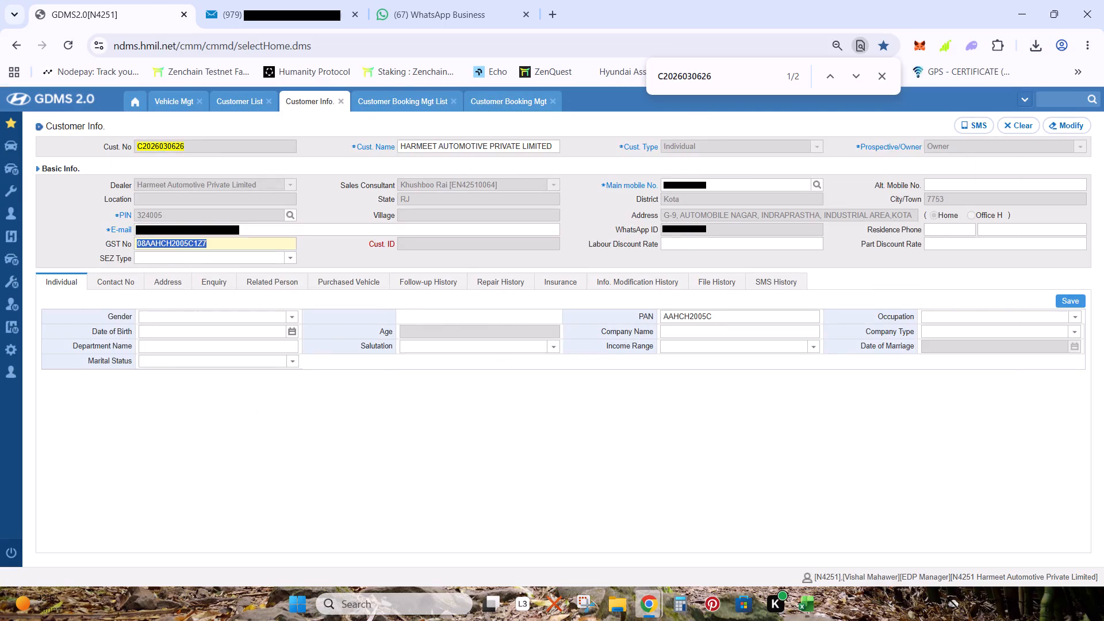
key(alt+Tab)
click(184, 244)
key(ctrl+v)
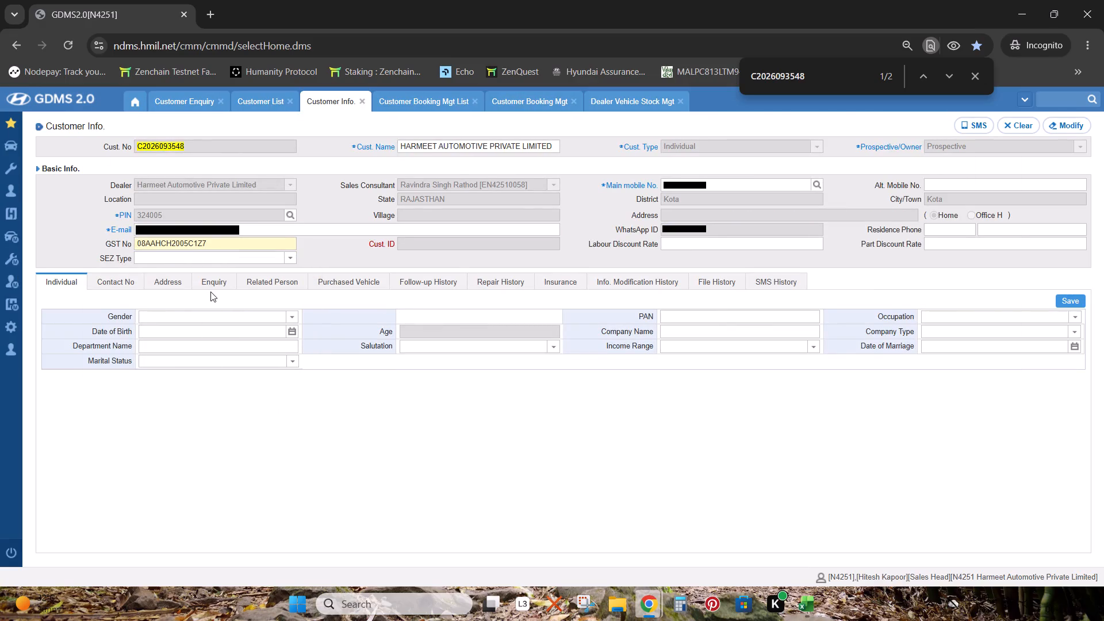
Copy the dealership's PAN into the customer's individual details and save both those details and the customer record.
key(alt+Tab)
key(alt+Tab)
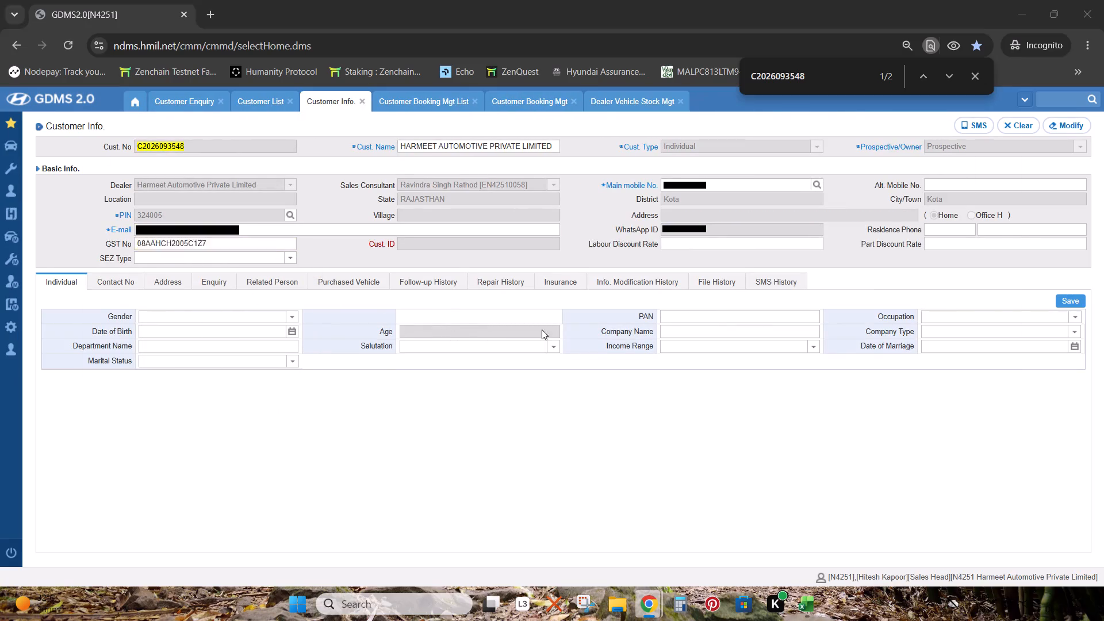
key(alt+Tab)
click(681, 319)
key(ctrl+c)
key(alt+Tab)
click(680, 319)
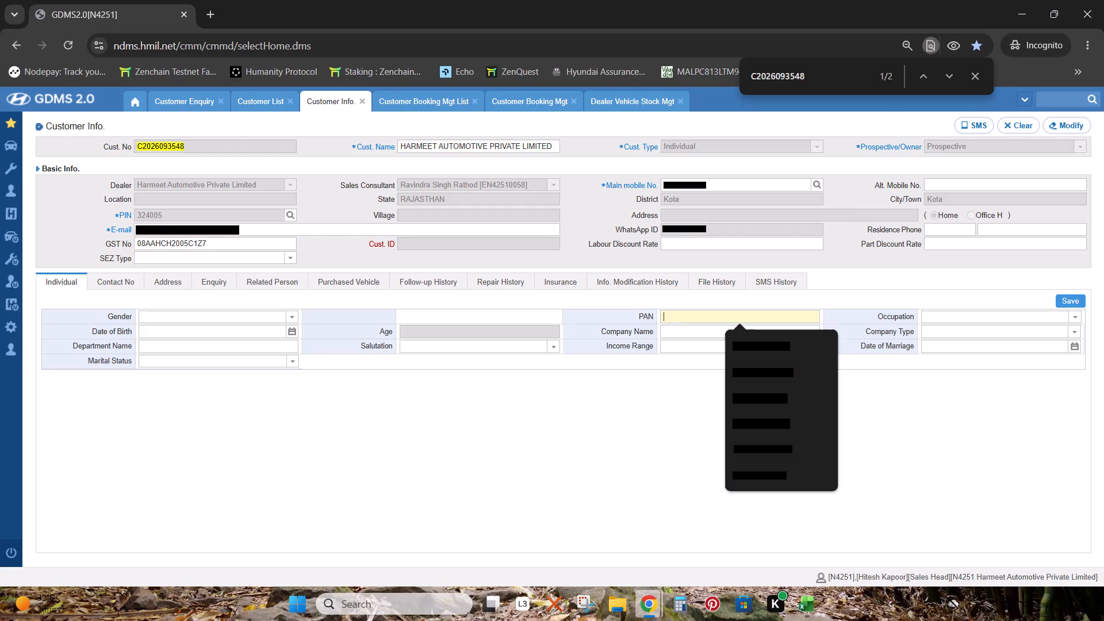
key(ctrl+v)
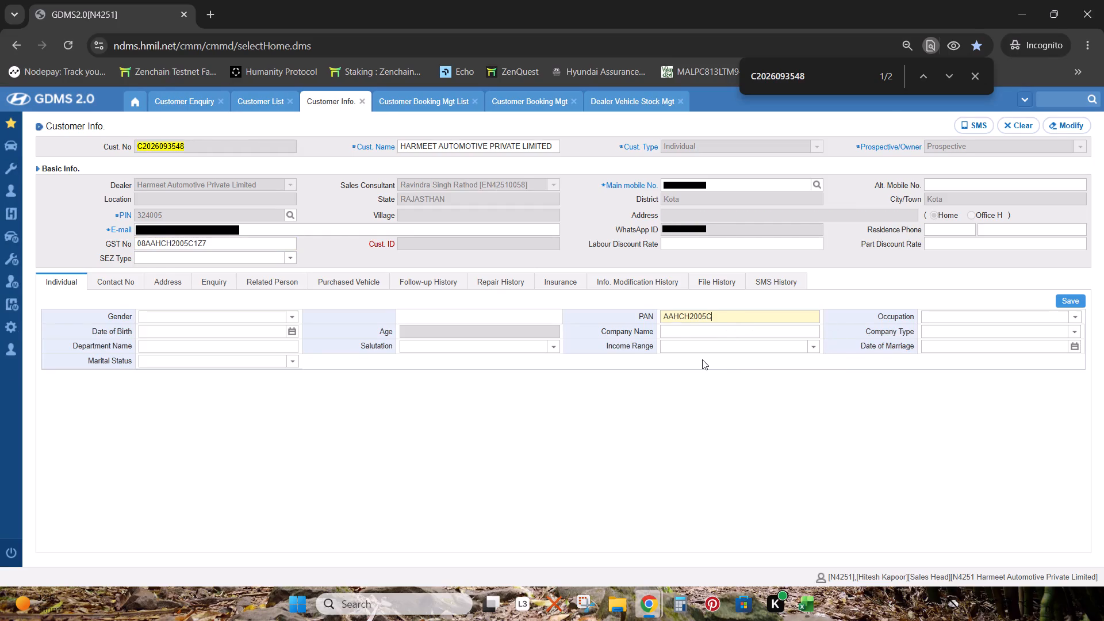
click(1073, 296)
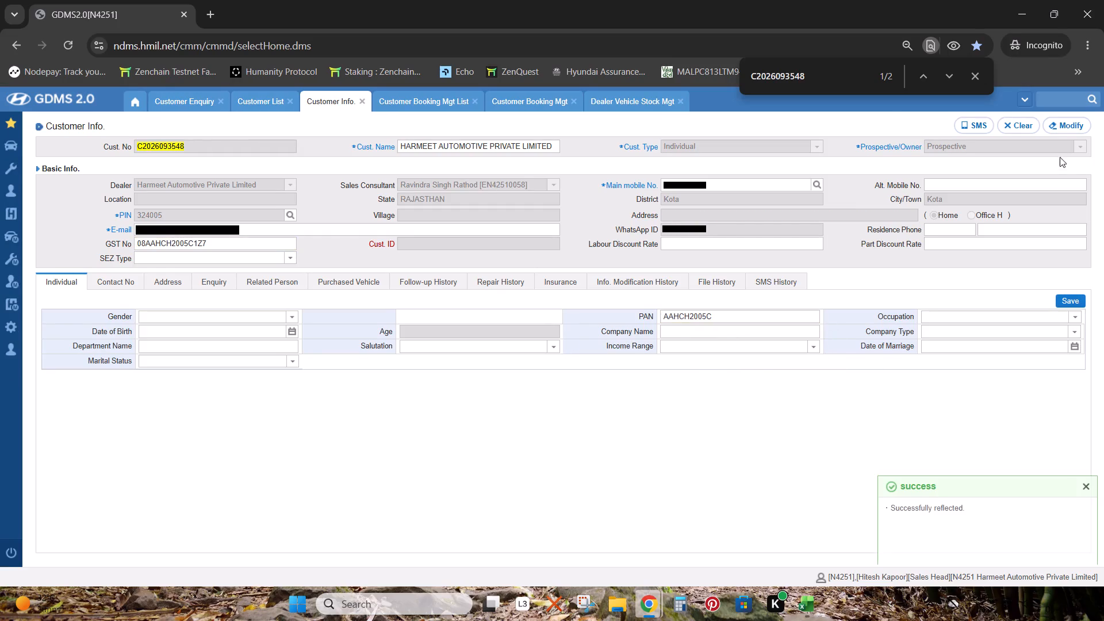
click(1064, 123)
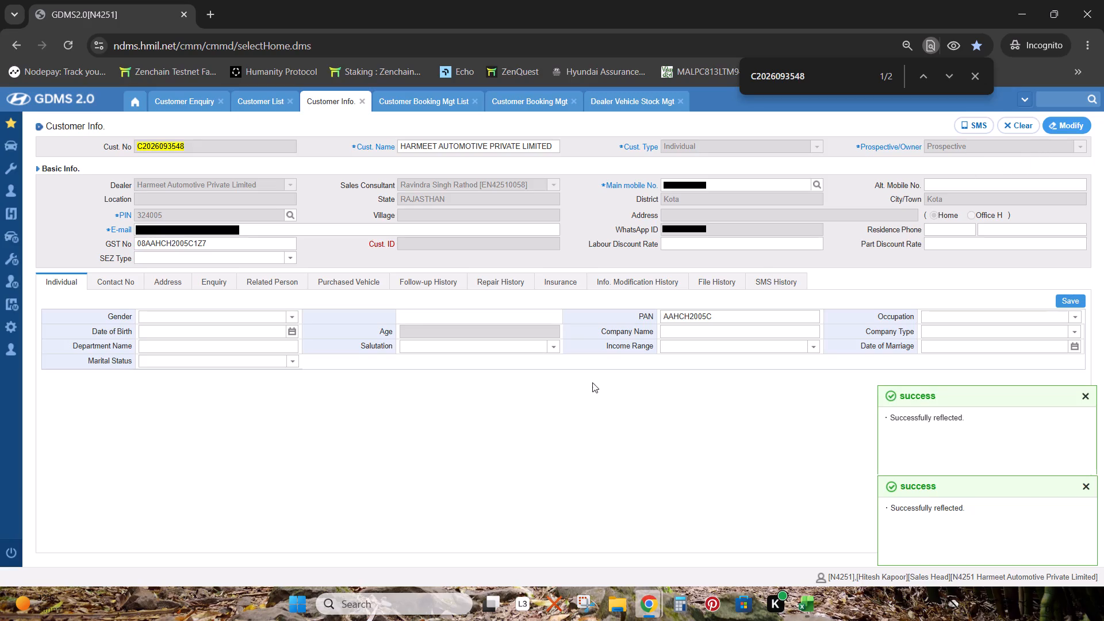
Search the Customer Booking List by the customer's updated mobile number and check its entries against the customer record.
key(alt+Tab)
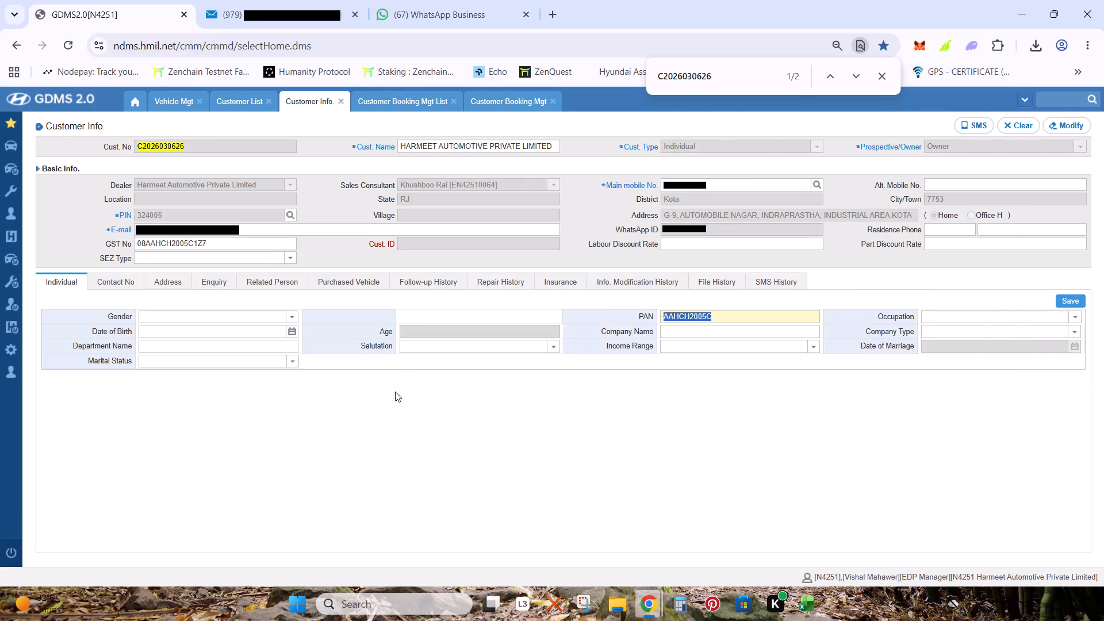
key(alt+Tab)
click(697, 183)
key(ctrl+c)
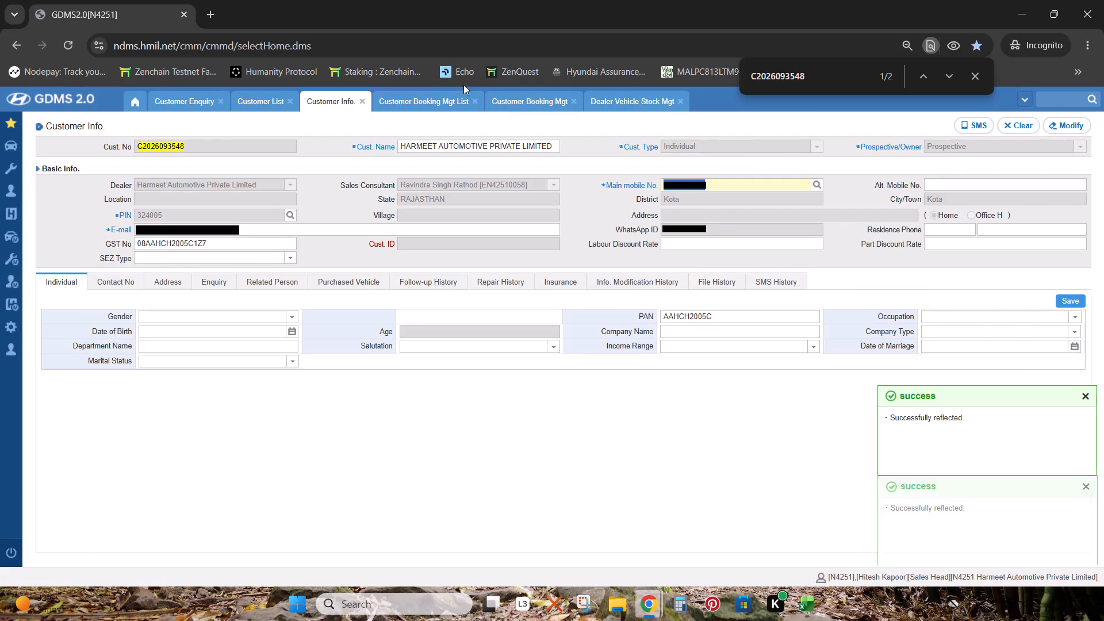
click(397, 105)
click(401, 159)
key(ctrl+v)
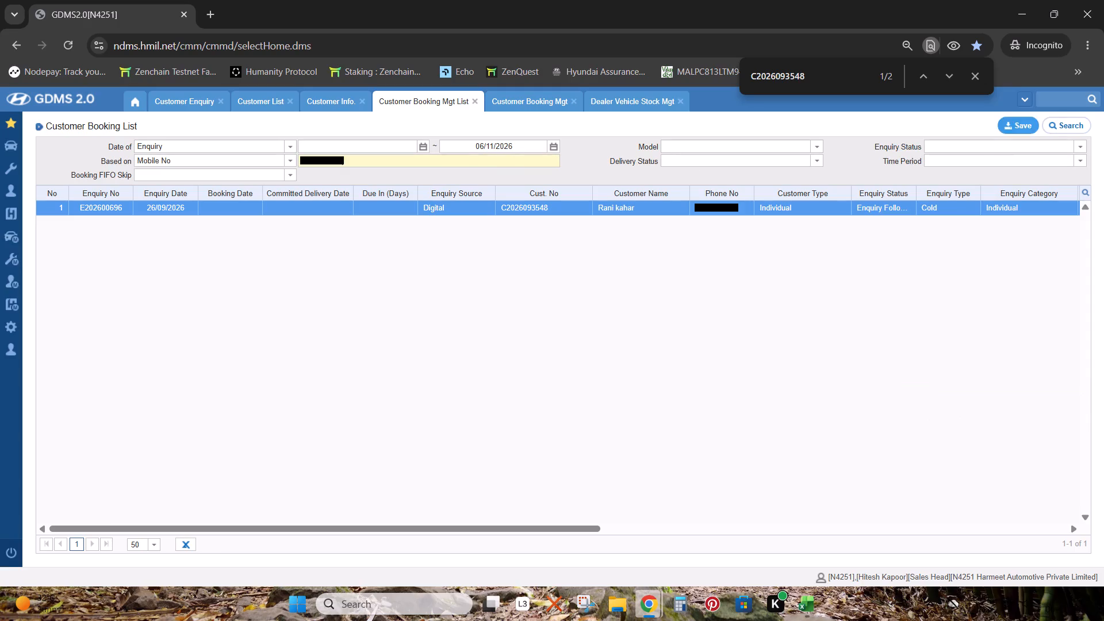
click(1059, 125)
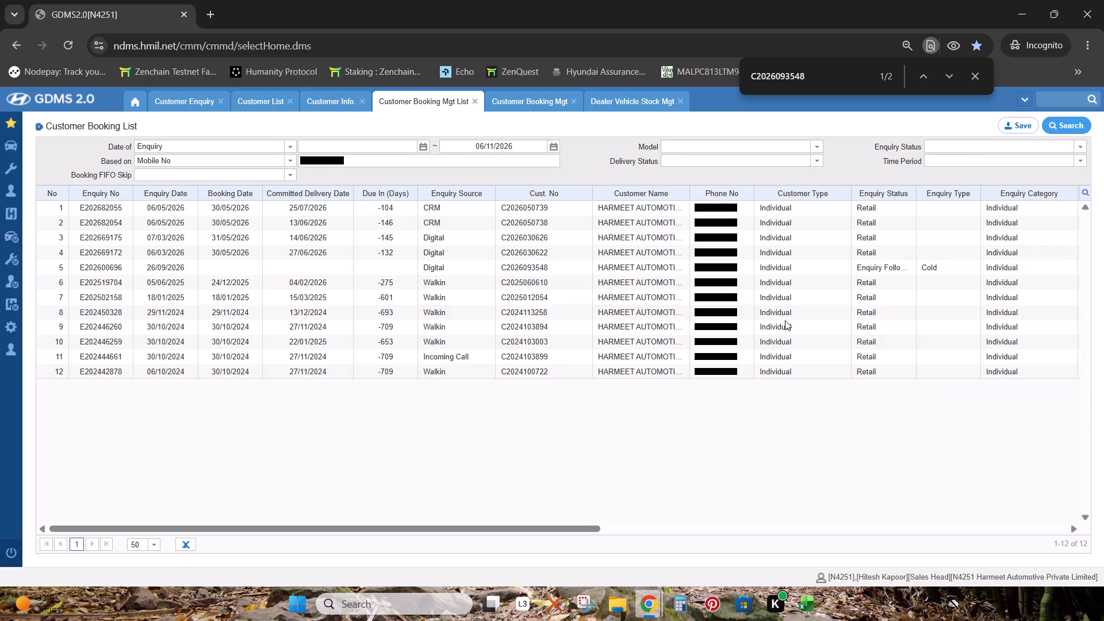
click(321, 102)
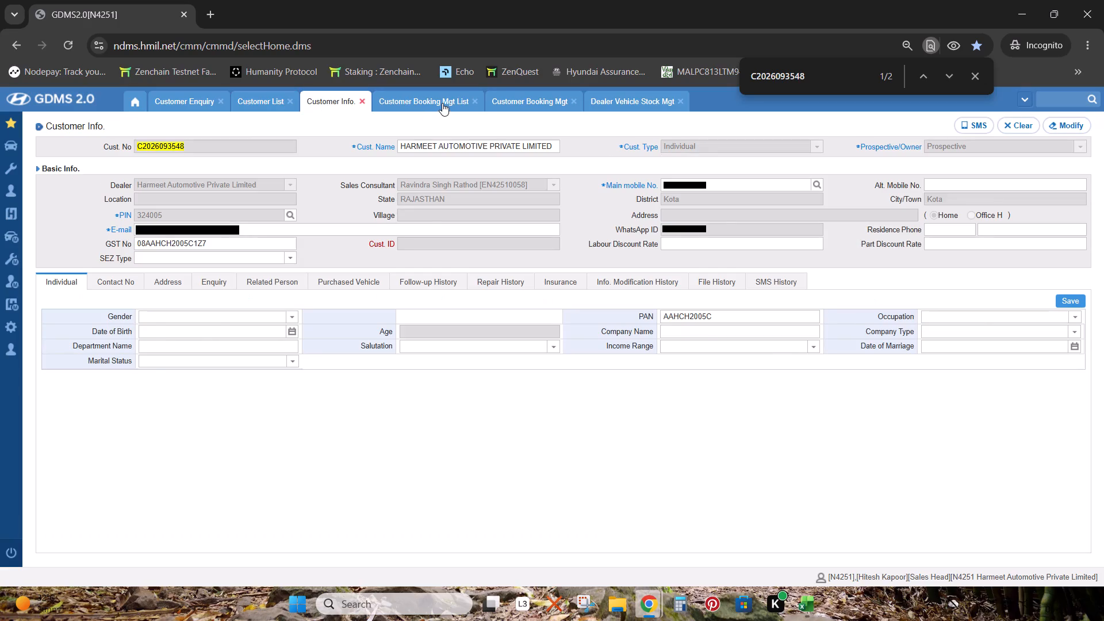
click(442, 103)
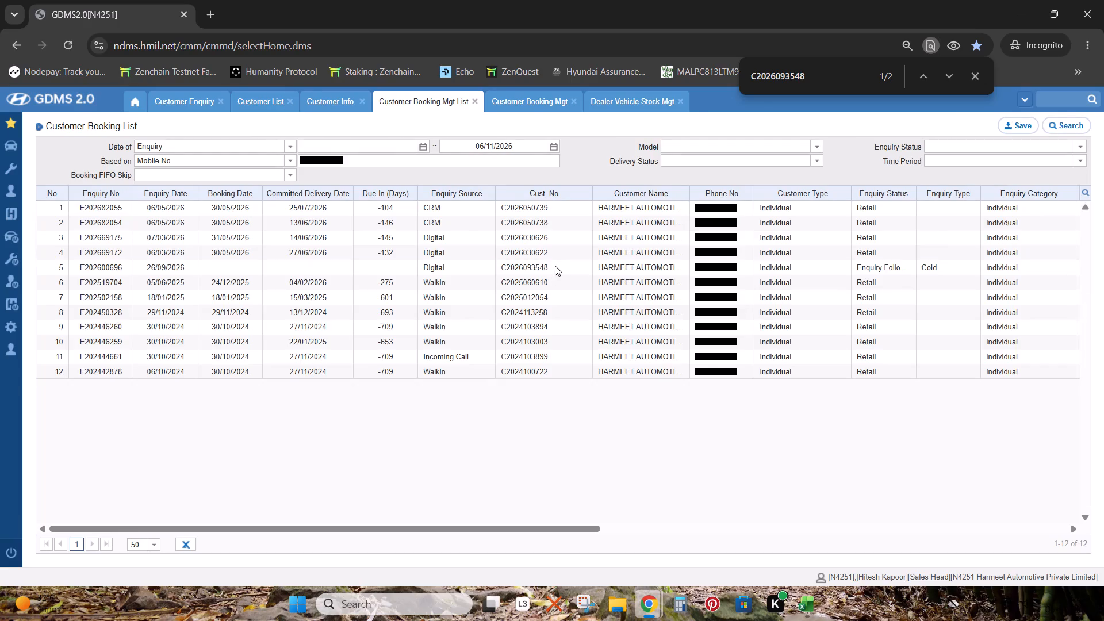
double_click(555, 266)
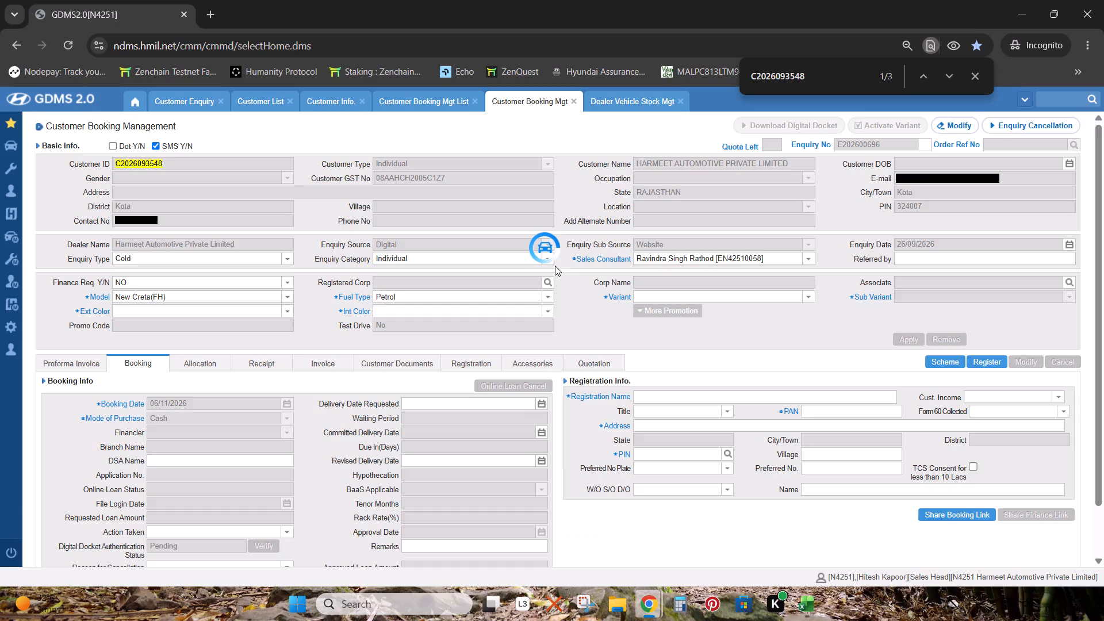
click(643, 608)
click(570, 519)
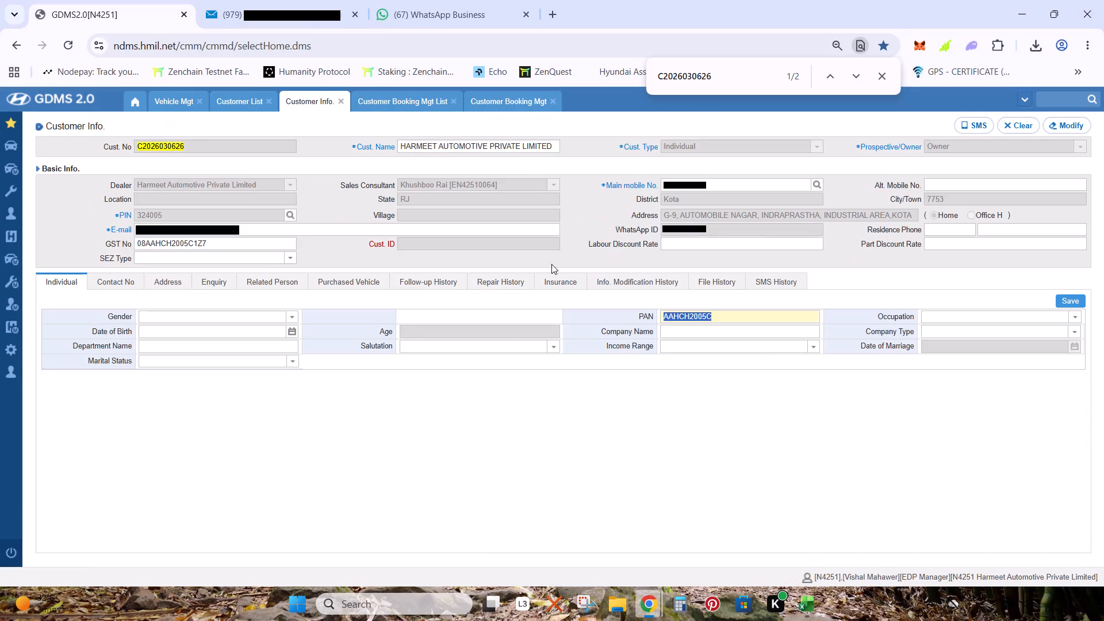
click(499, 106)
scroll(604, 375, up, 3)
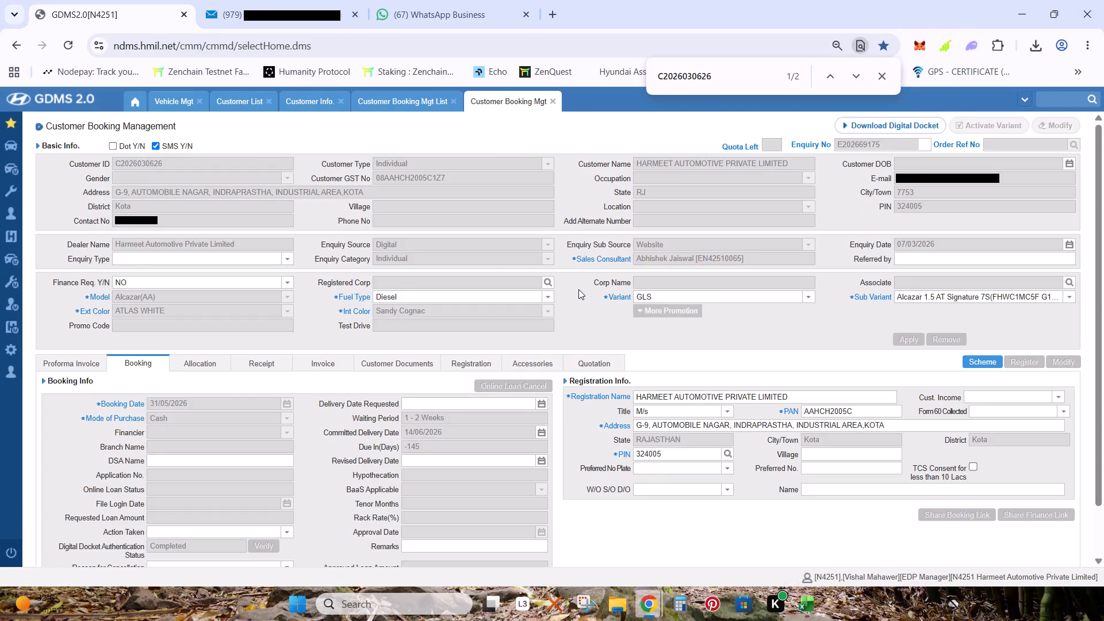
click(902, 292)
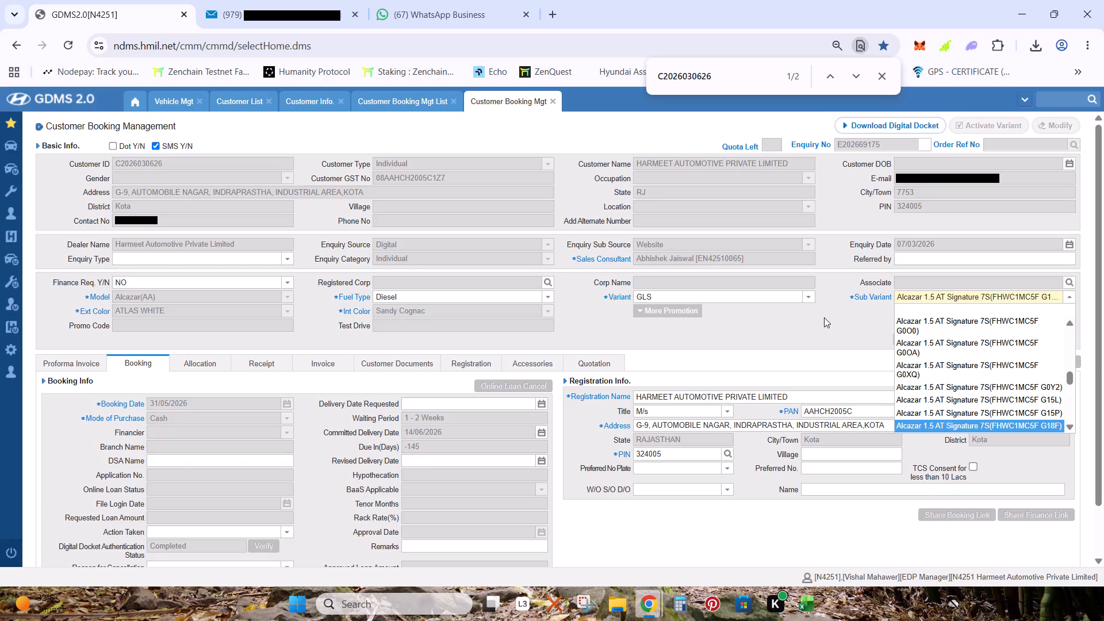
click(824, 317)
key(alt+Tab)
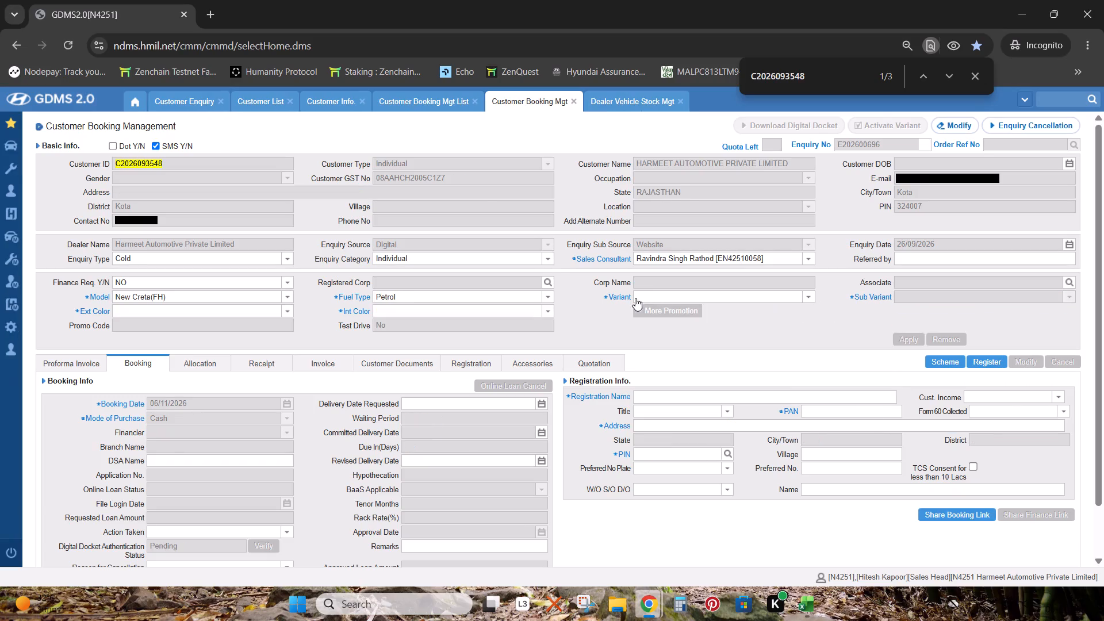
key(alt+Tab)
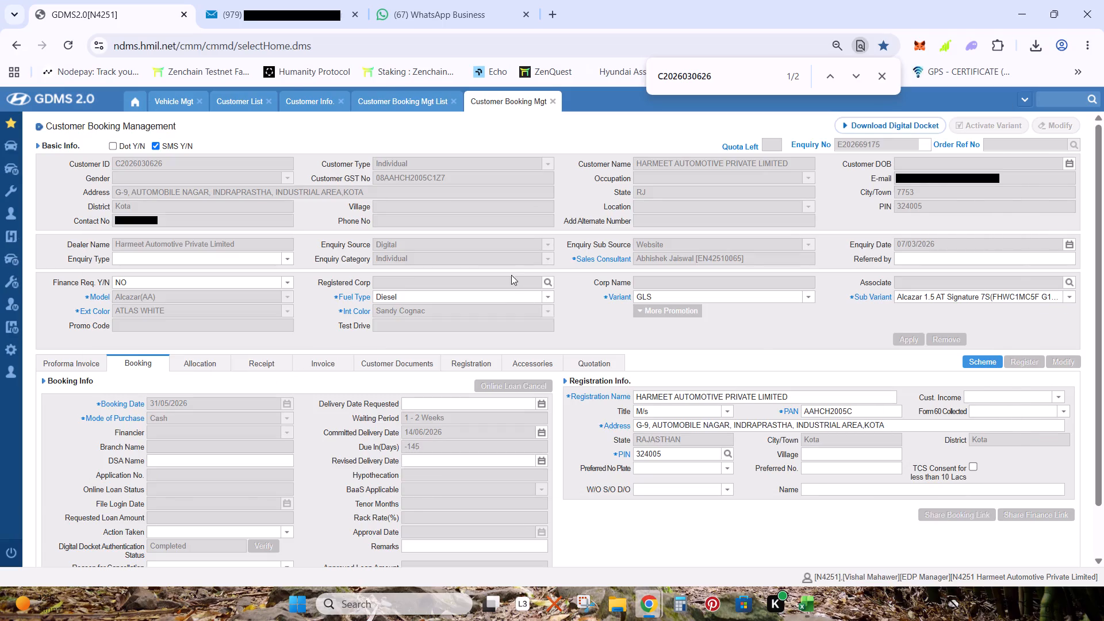
key(alt+Tab)
key(alt+Tab)
key(alt+Tab)
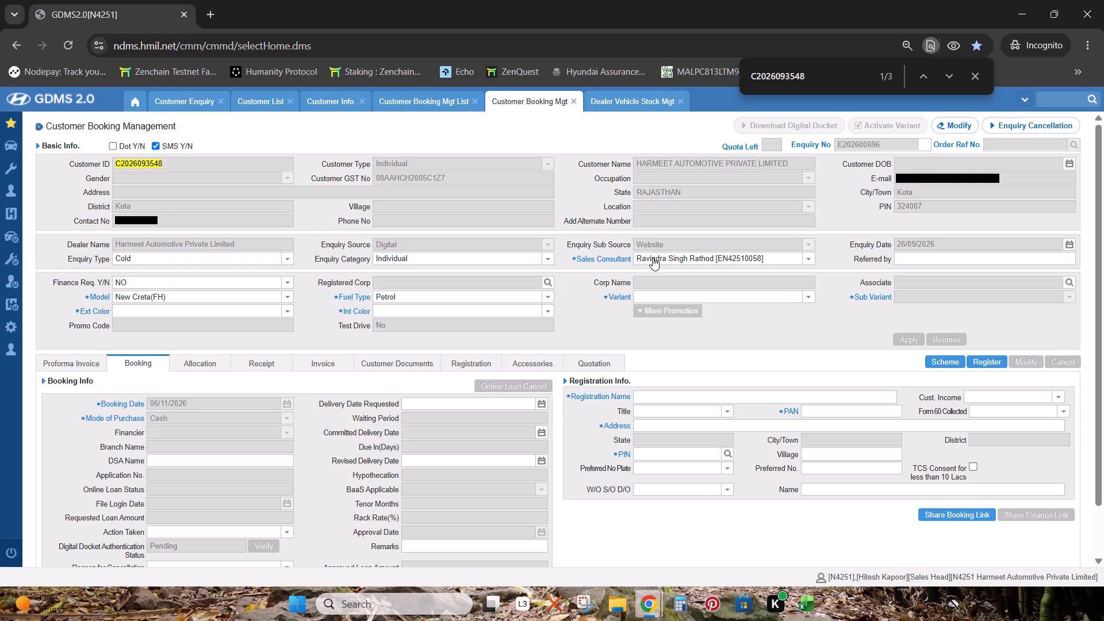
Change the enquiry's sales consultant to the consultant named Devendra.
click(653, 258)
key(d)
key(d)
click(835, 248)
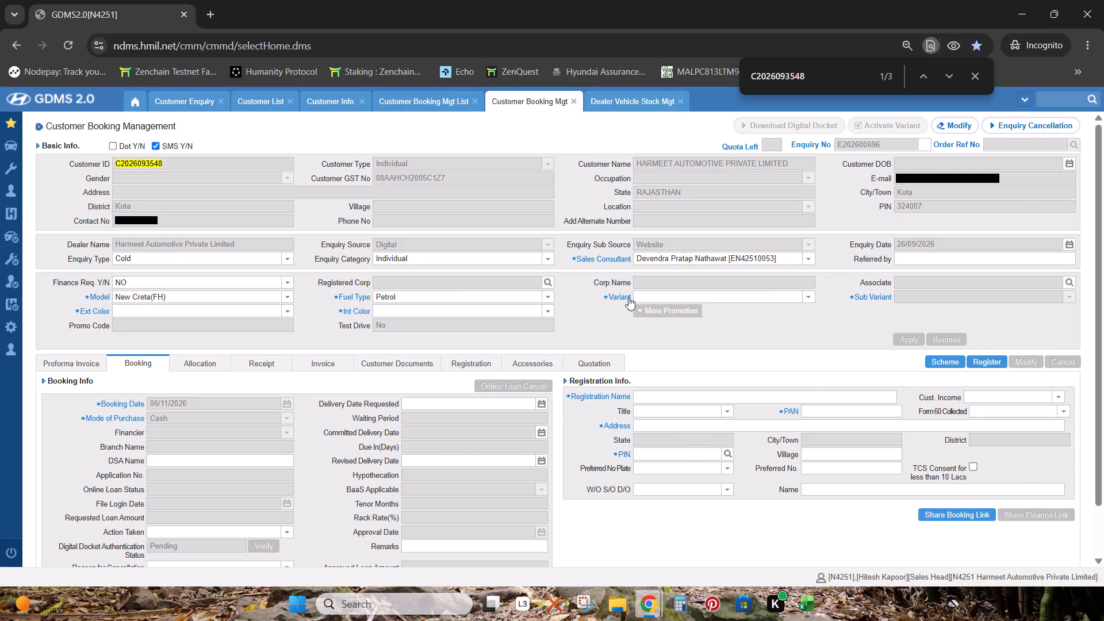
Set the enquiry's model to BAYON(1T).
key(alt+Tab)
key(alt+Tab)
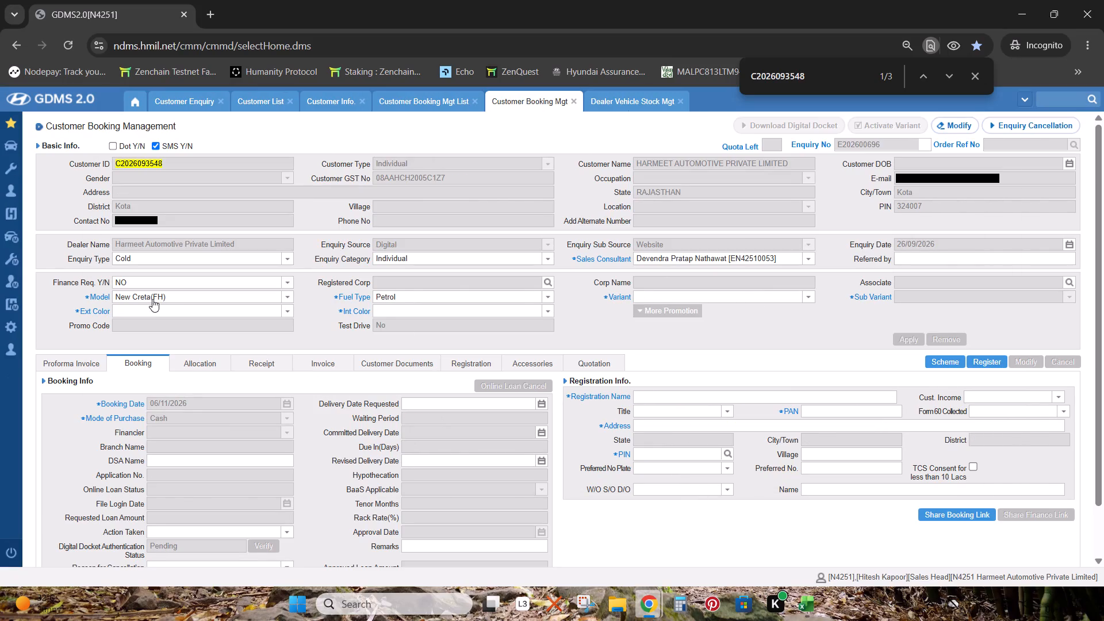
click(152, 298)
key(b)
click(320, 297)
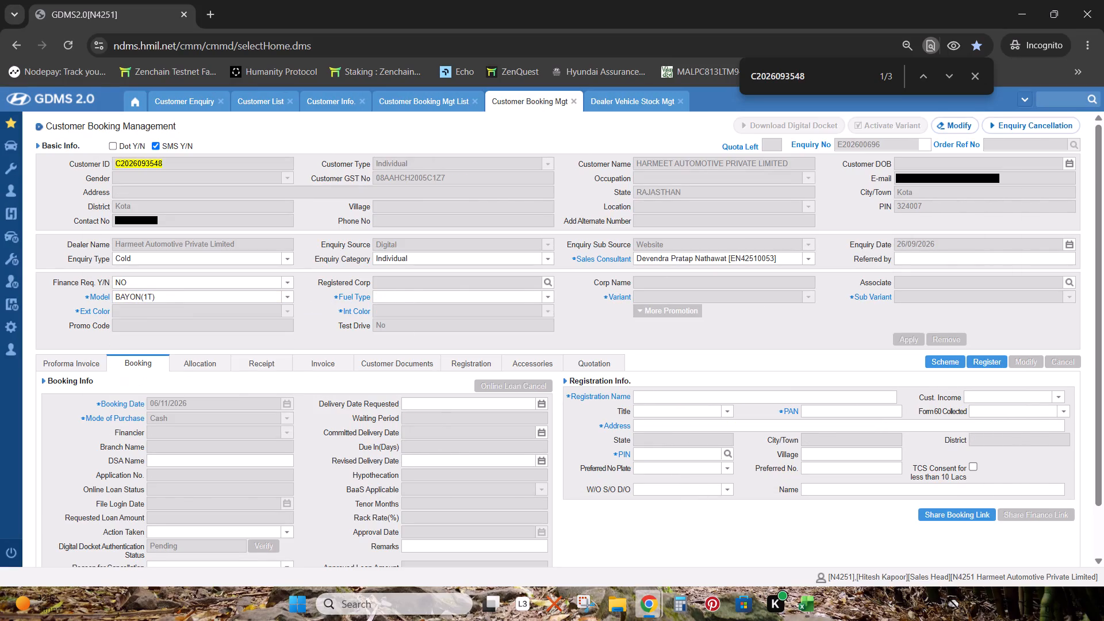
click(183, 293)
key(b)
click(304, 288)
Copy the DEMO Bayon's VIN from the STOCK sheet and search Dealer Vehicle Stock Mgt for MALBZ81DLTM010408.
click(614, 99)
key(alt+Tab)
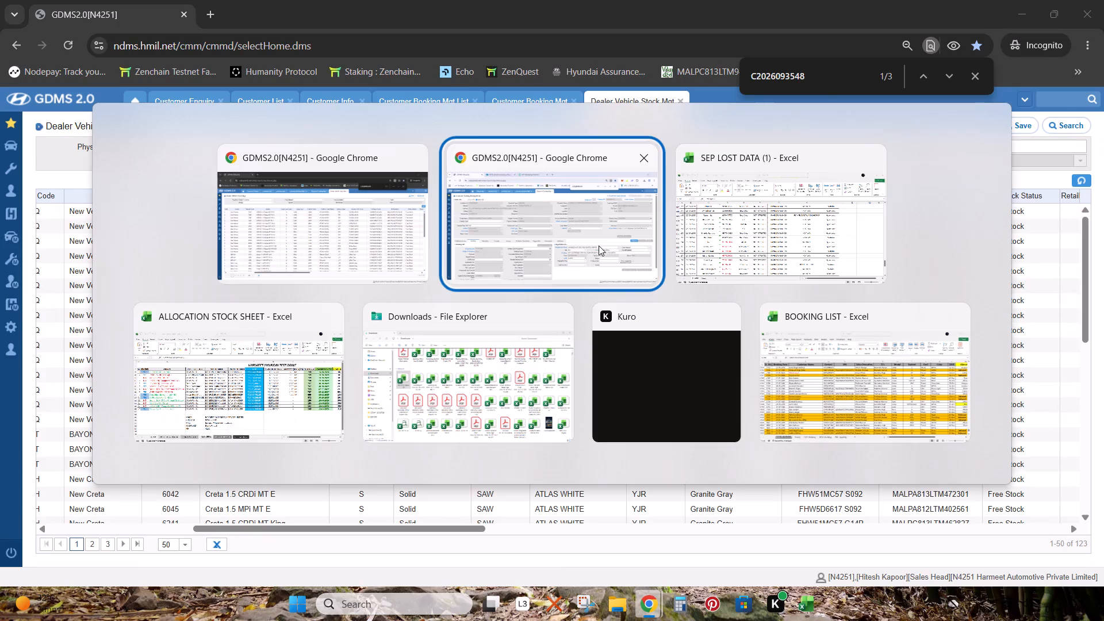
key(alt+Tab)
key(alt+Tab)
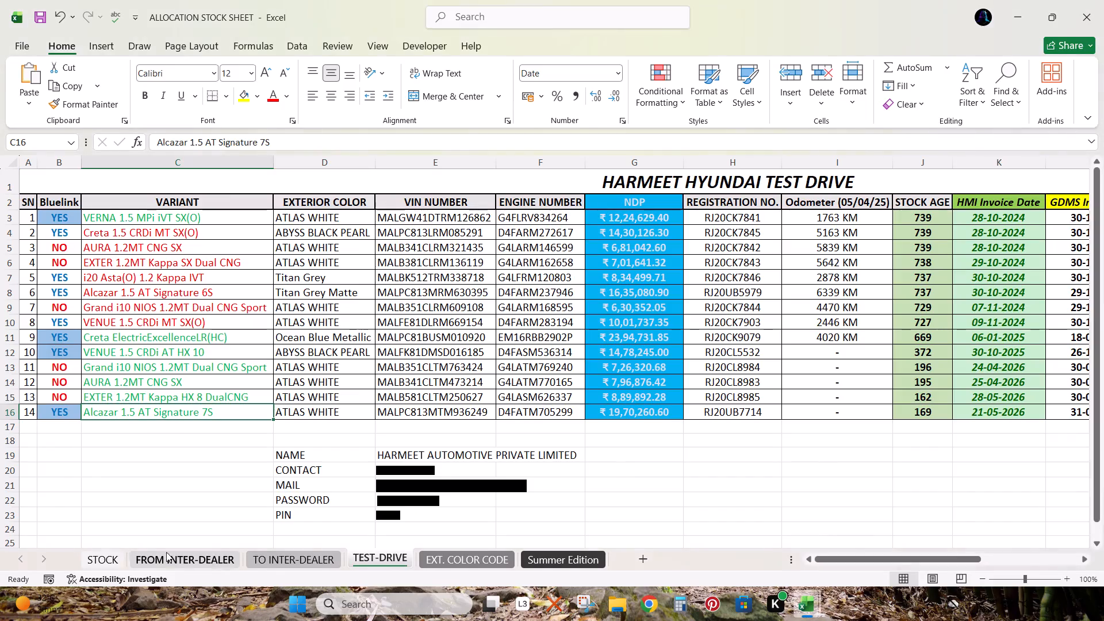
click(94, 558)
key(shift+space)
click(430, 451)
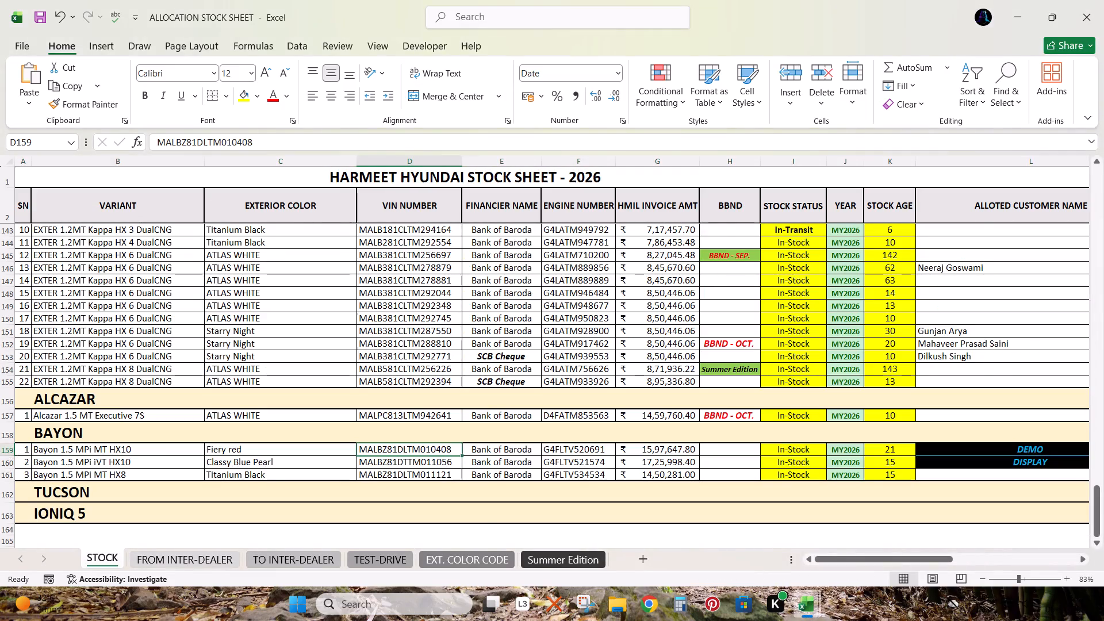
key(ctrl+c)
key(alt+Tab)
click(933, 146)
key(ctrl+v)
key(Return)
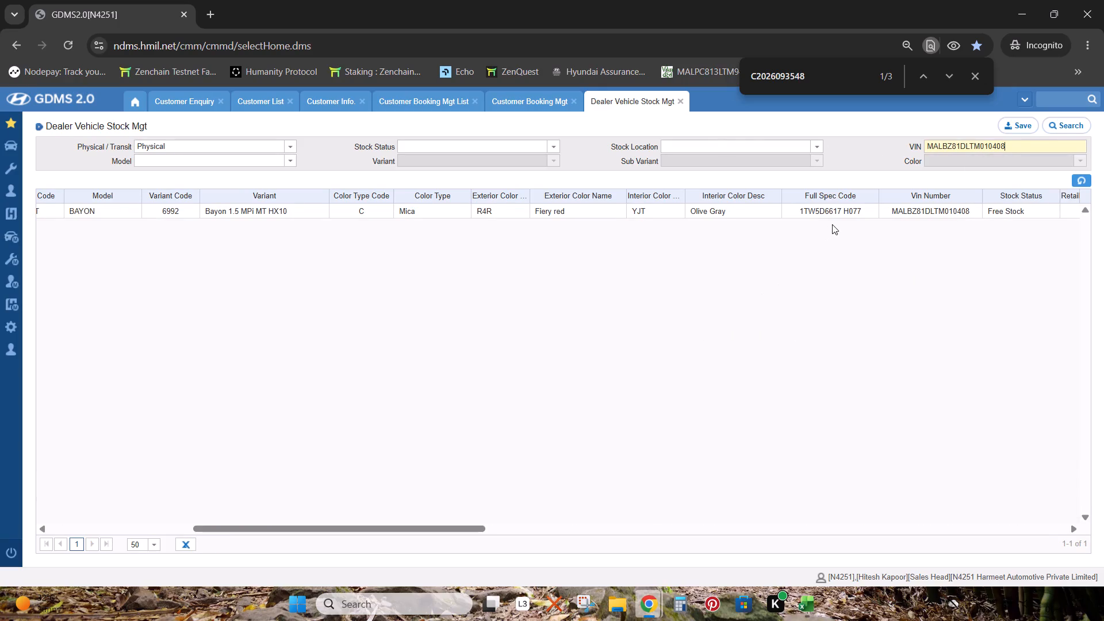
Set the fuel type of the Bayon enquiry to Petrol.
click(534, 98)
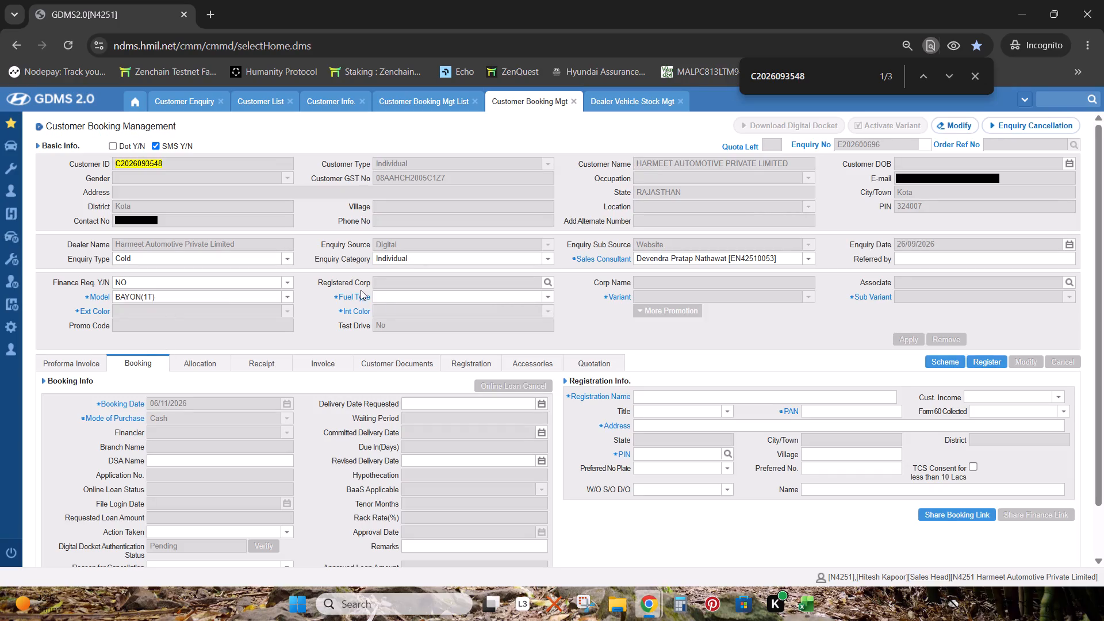
click(384, 300)
click(408, 322)
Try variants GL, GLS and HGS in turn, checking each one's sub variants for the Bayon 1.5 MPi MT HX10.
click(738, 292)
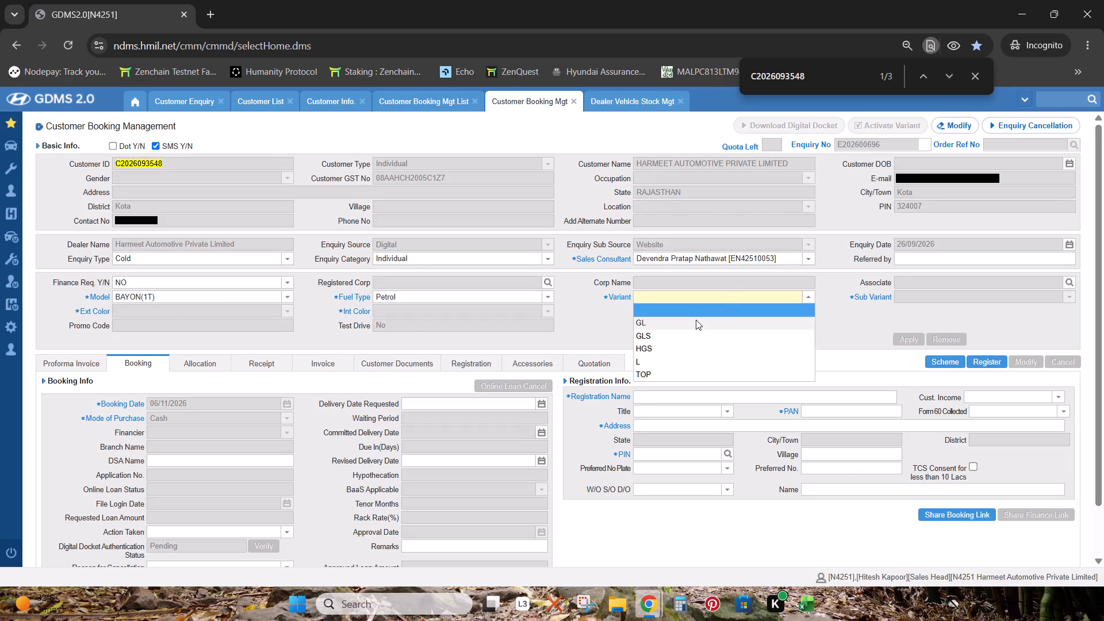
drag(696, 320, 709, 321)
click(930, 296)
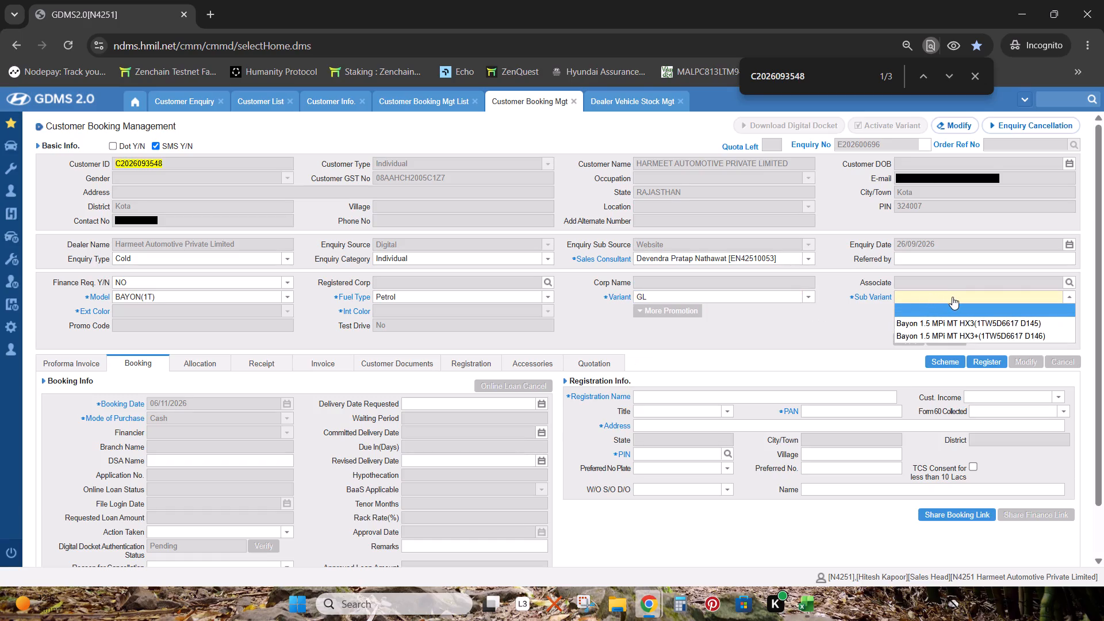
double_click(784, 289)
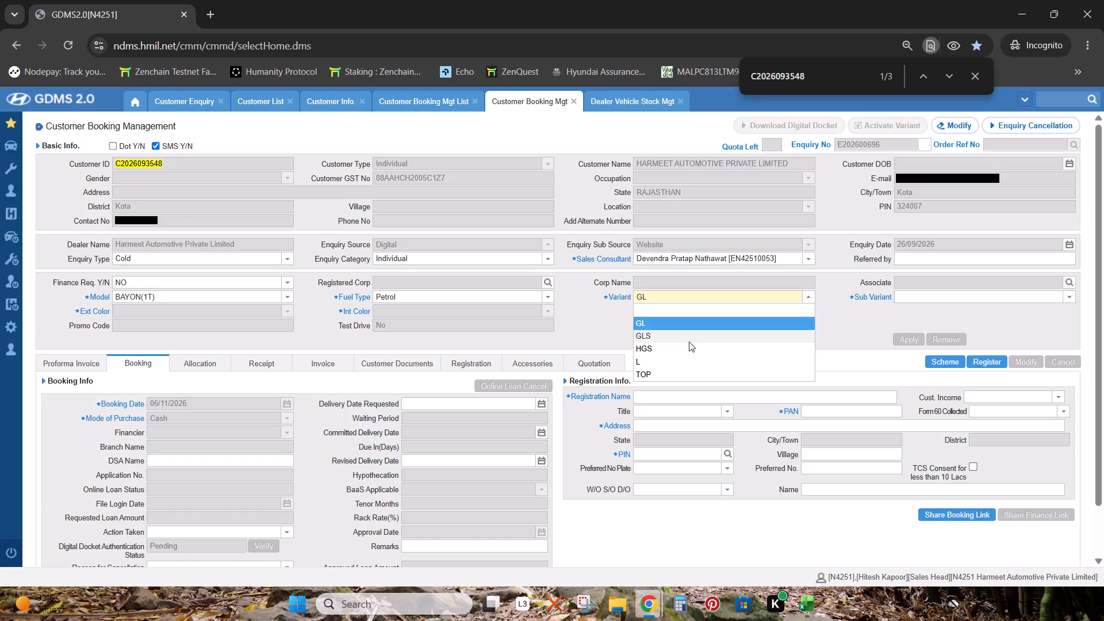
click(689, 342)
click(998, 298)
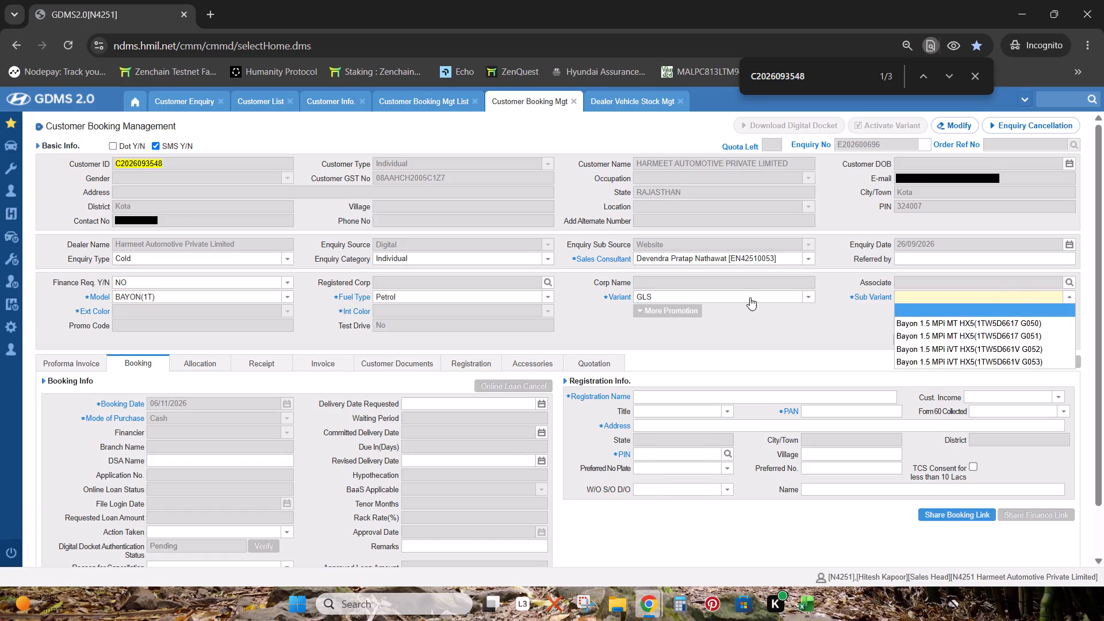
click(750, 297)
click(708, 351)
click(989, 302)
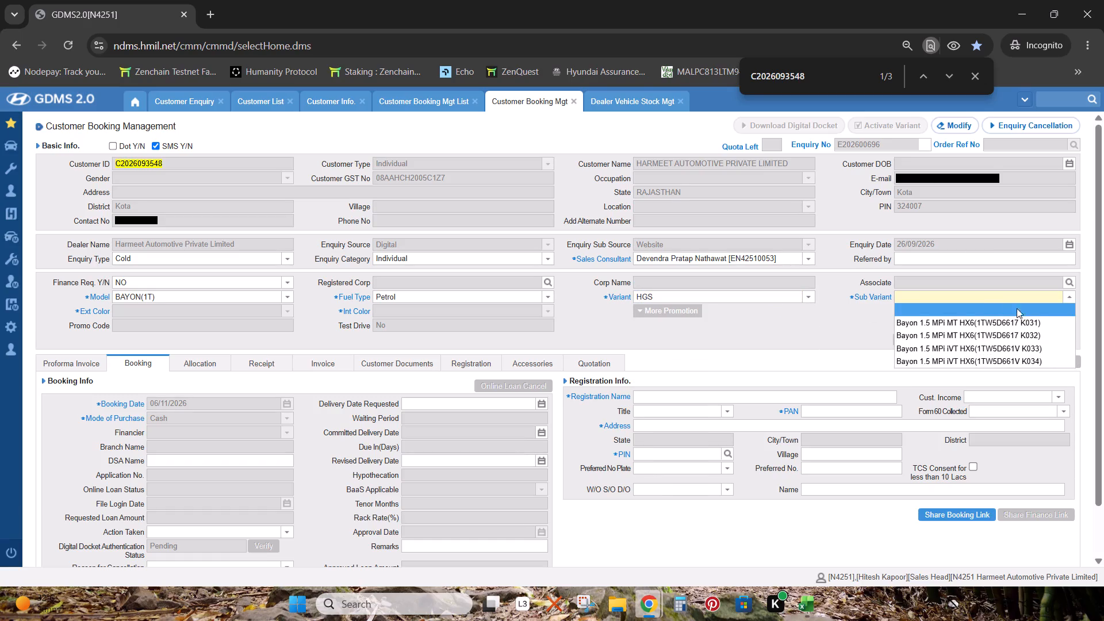
Set the variant to TOP and the sub variant to Bayon 1.5 MPi MT HX10(1TW5D6617 H077).
click(739, 290)
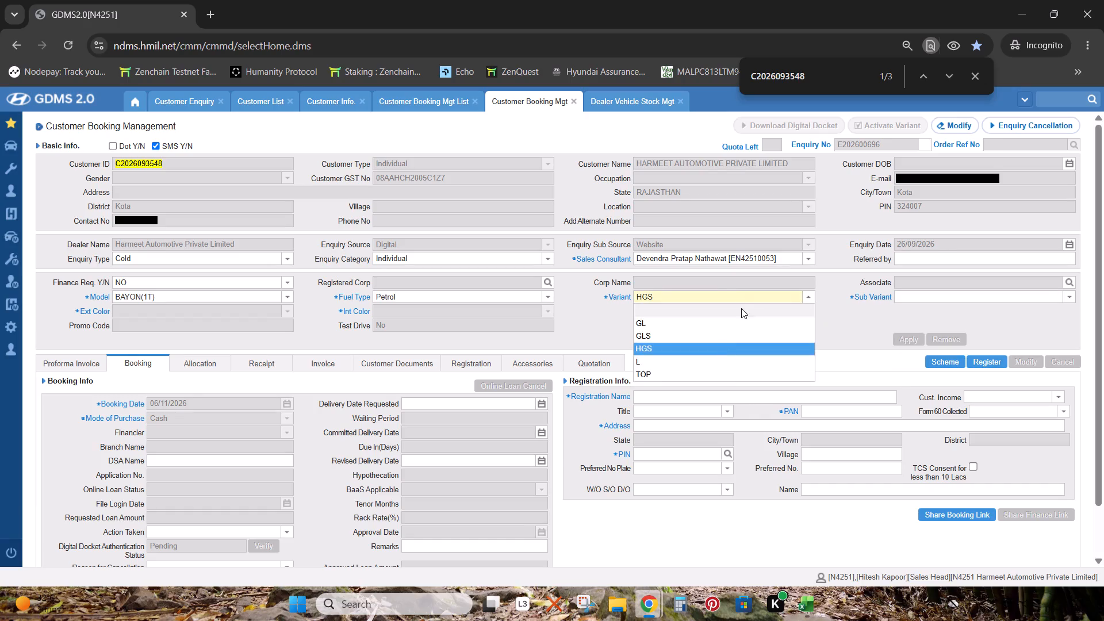
click(722, 379)
click(918, 297)
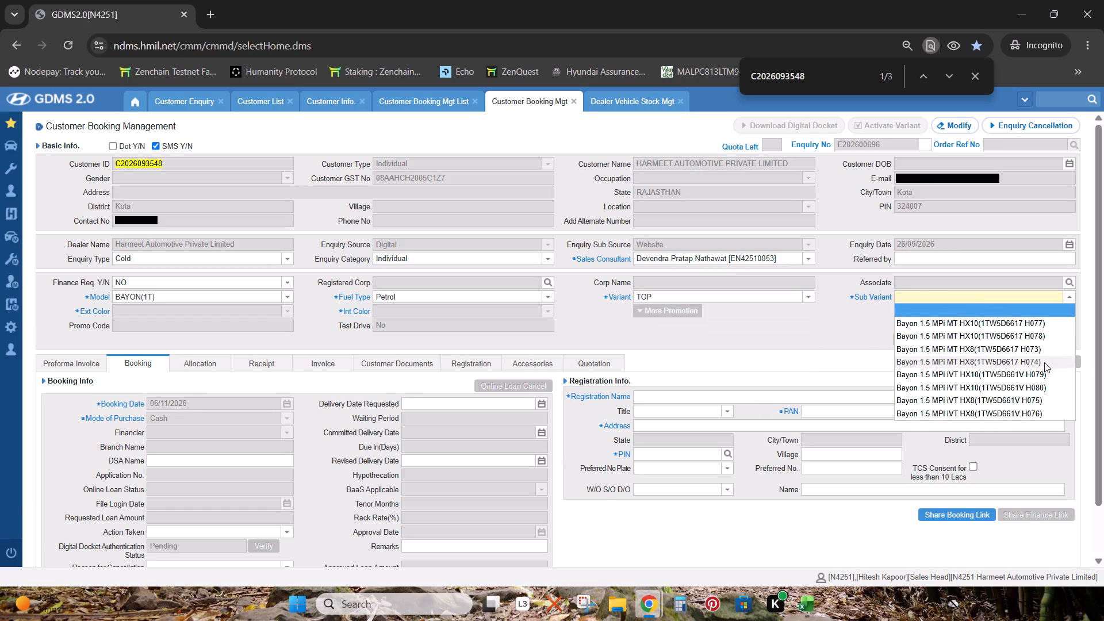
click(1046, 327)
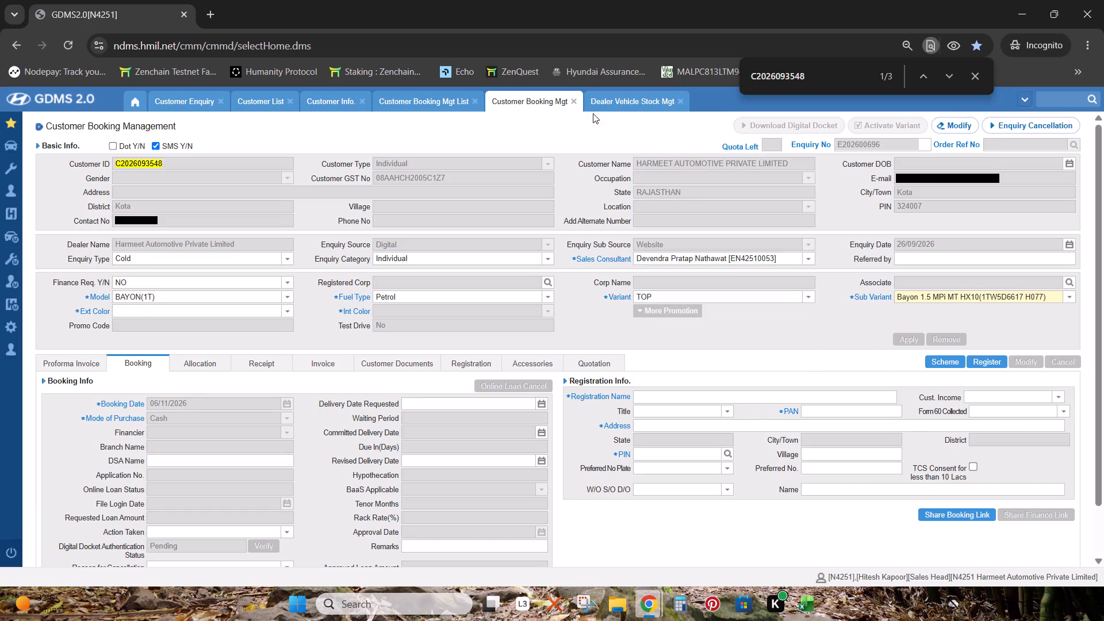
Set the exterior color to Fiery red and the interior color to Olive Gray.
click(279, 315)
click(148, 402)
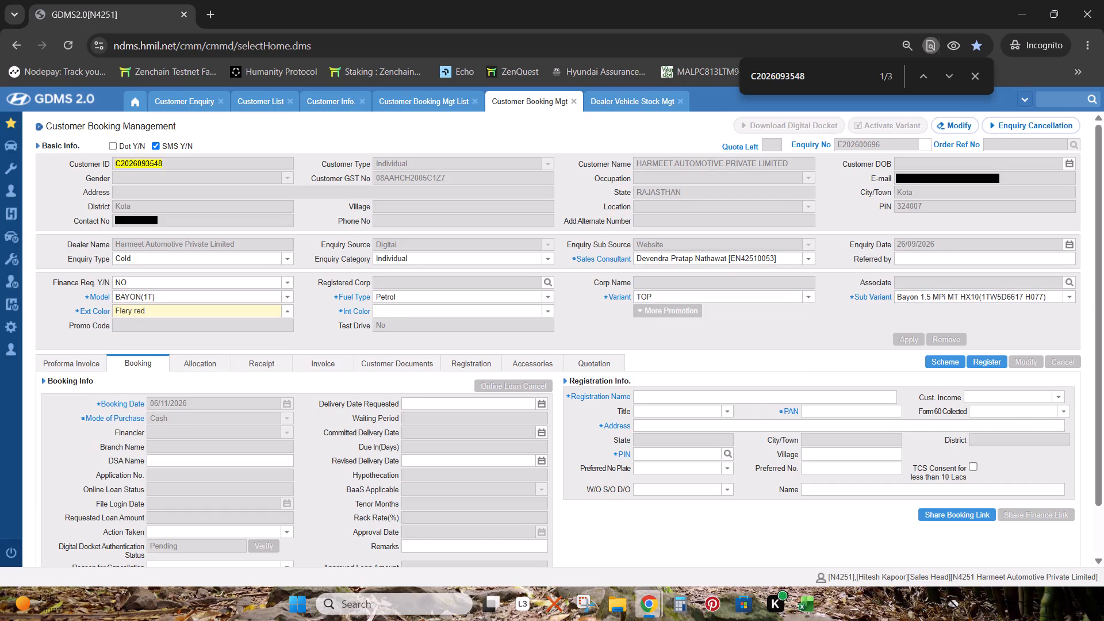
click(388, 313)
click(420, 341)
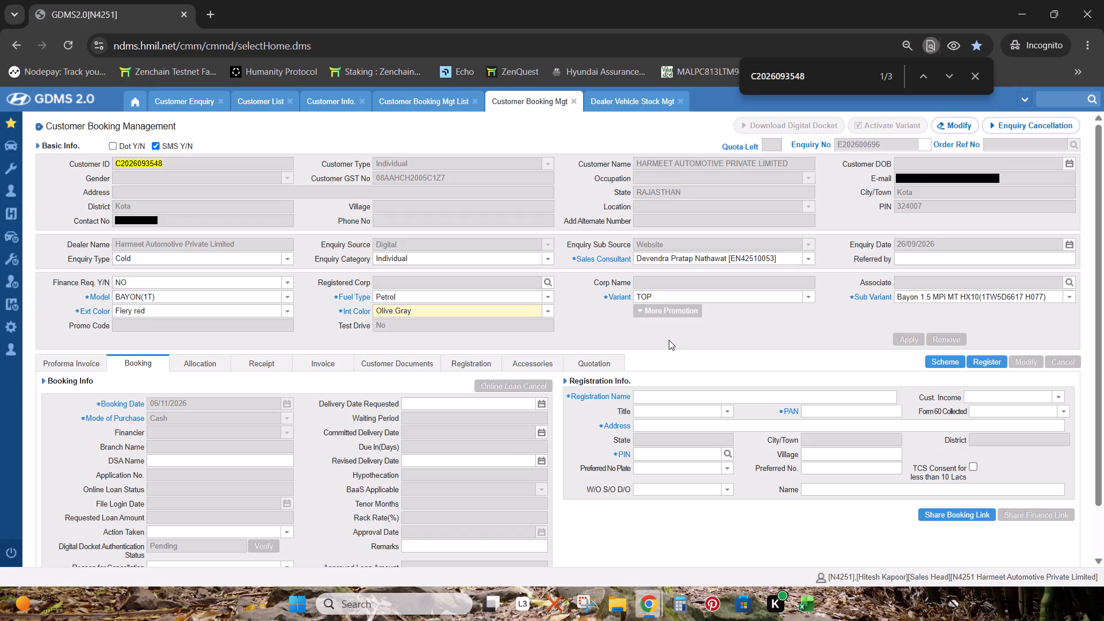
Compare the Bayon enquiry's details with the dealership's Alcazar booking record.
key(alt+Tab)
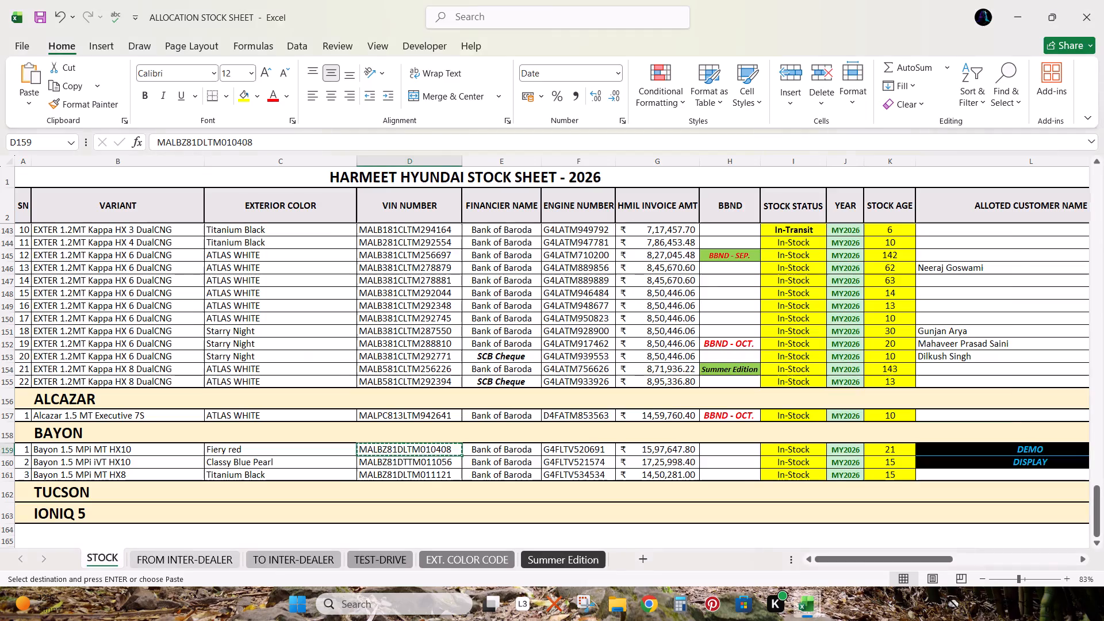
key(alt+Tab)
key(alt+Tab)
key(alt+Tab)
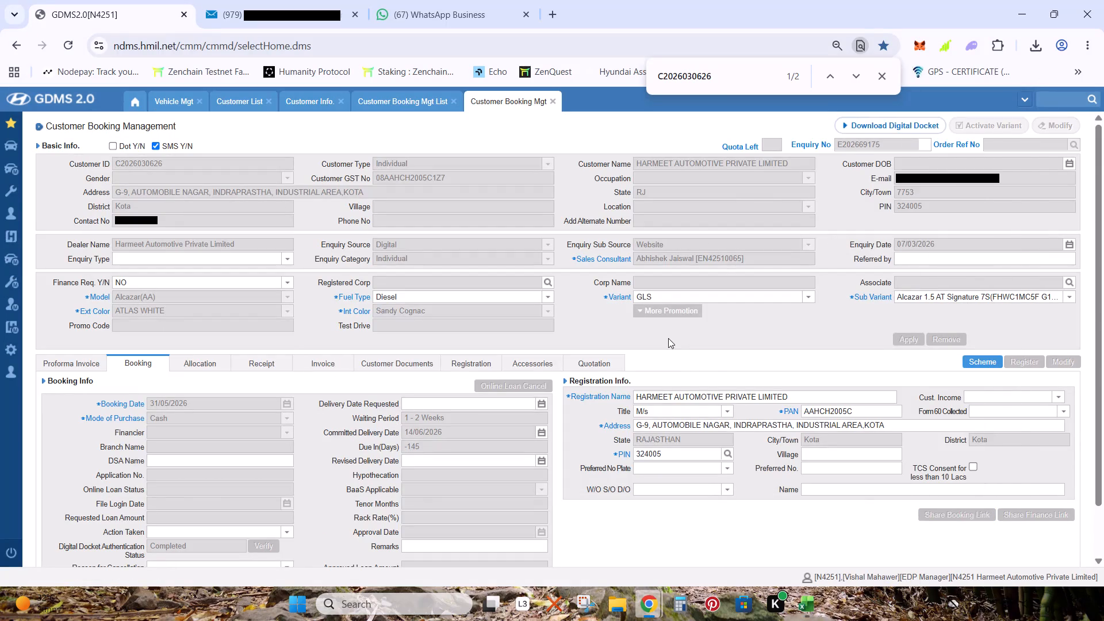
key(alt+Tab)
key(alt+Tab)
key(alt+Tab)
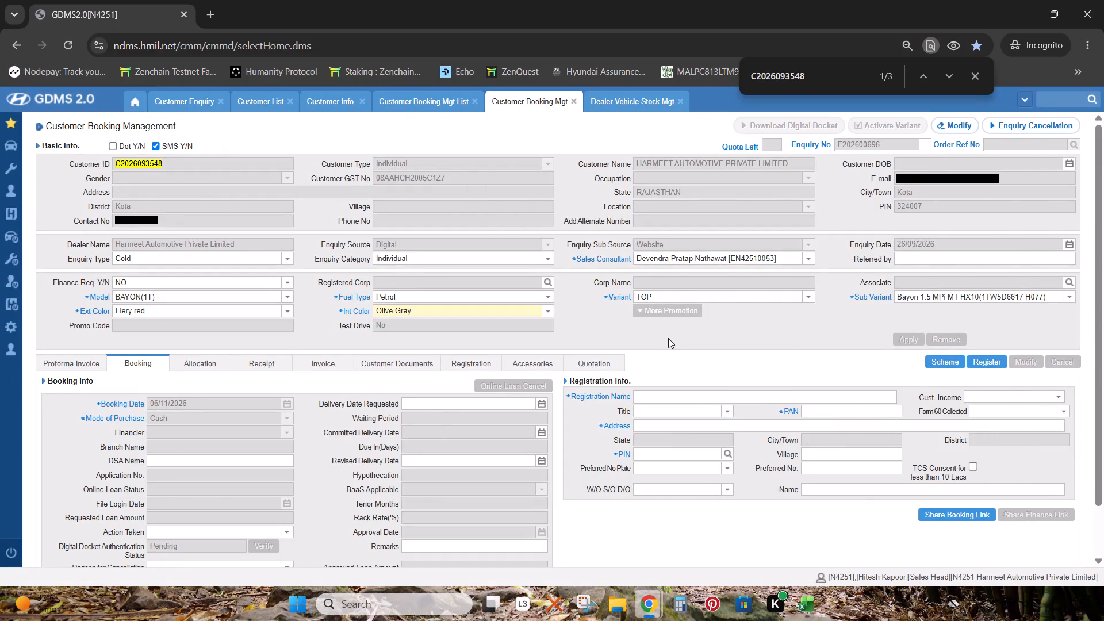
key(alt+Tab)
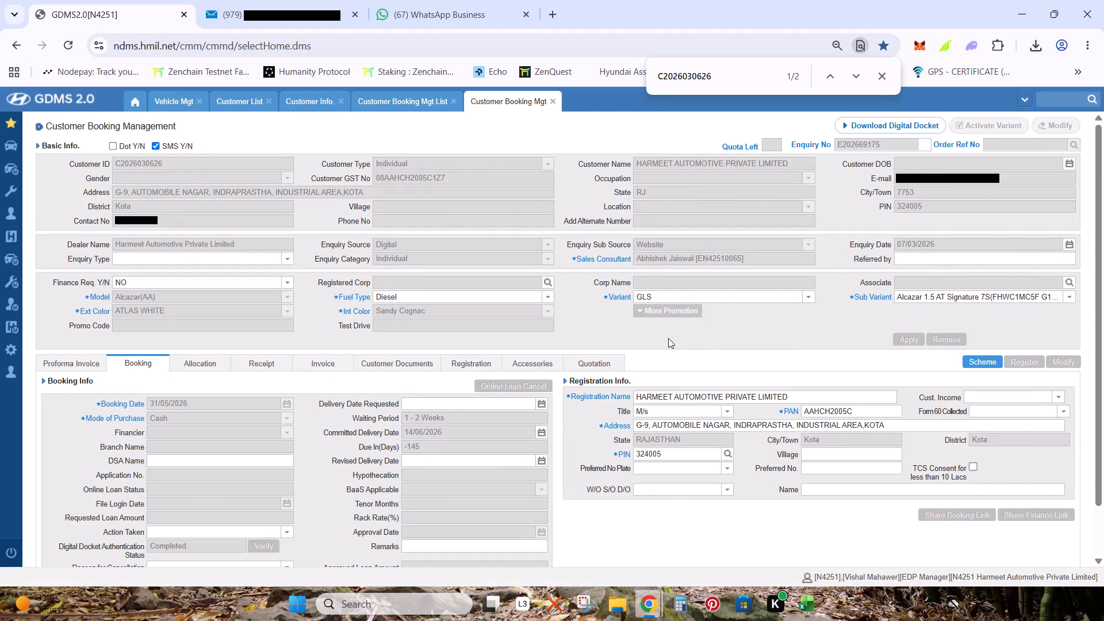
key(alt+Tab)
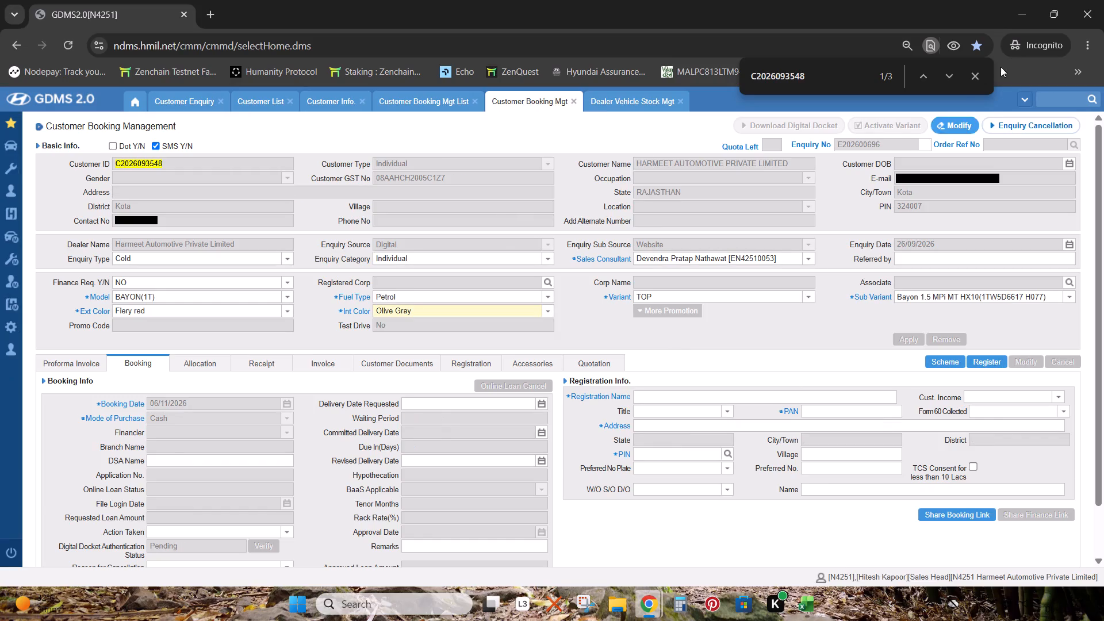
Save the modified vehicle and sales consultant details of the Bayon enquiry.
click(964, 122)
click(549, 359)
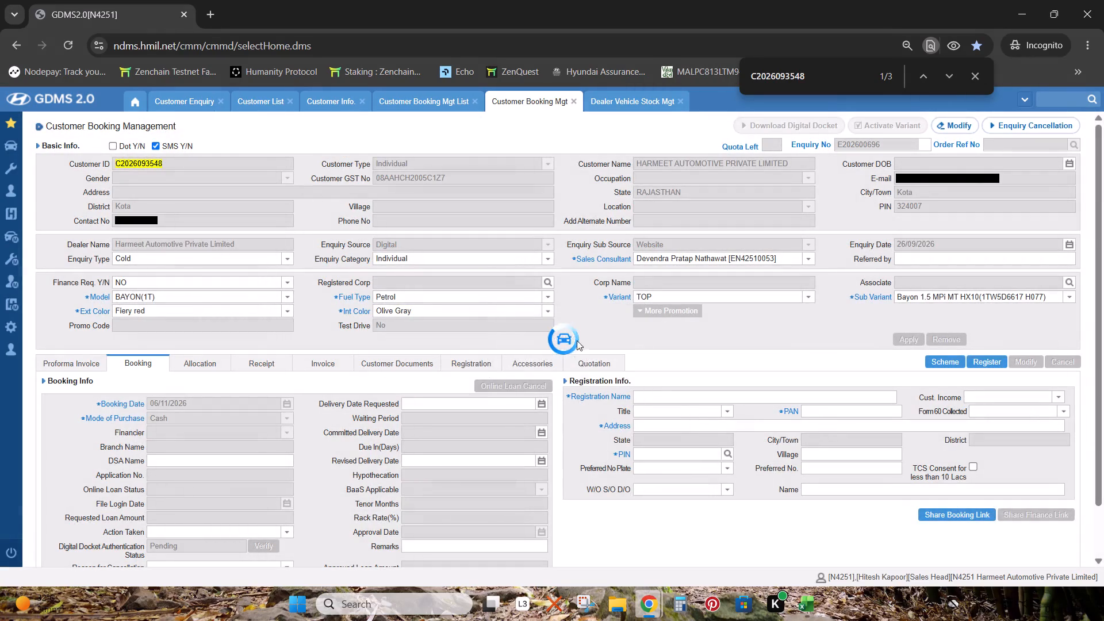
Copy the customer name HARMEET AUTOMOTIVE PRIVATE LIMITED into the Registration Name field of the booking.
click(665, 164)
right_click(664, 163)
click(718, 215)
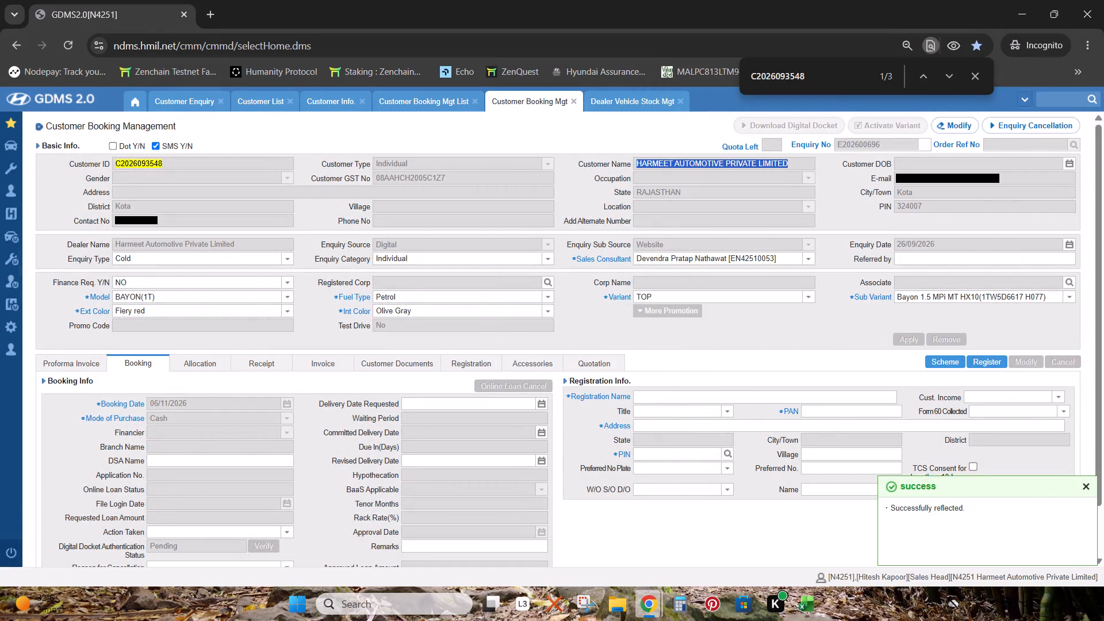
click(650, 401)
key(ctrl+v)
key(Tab)
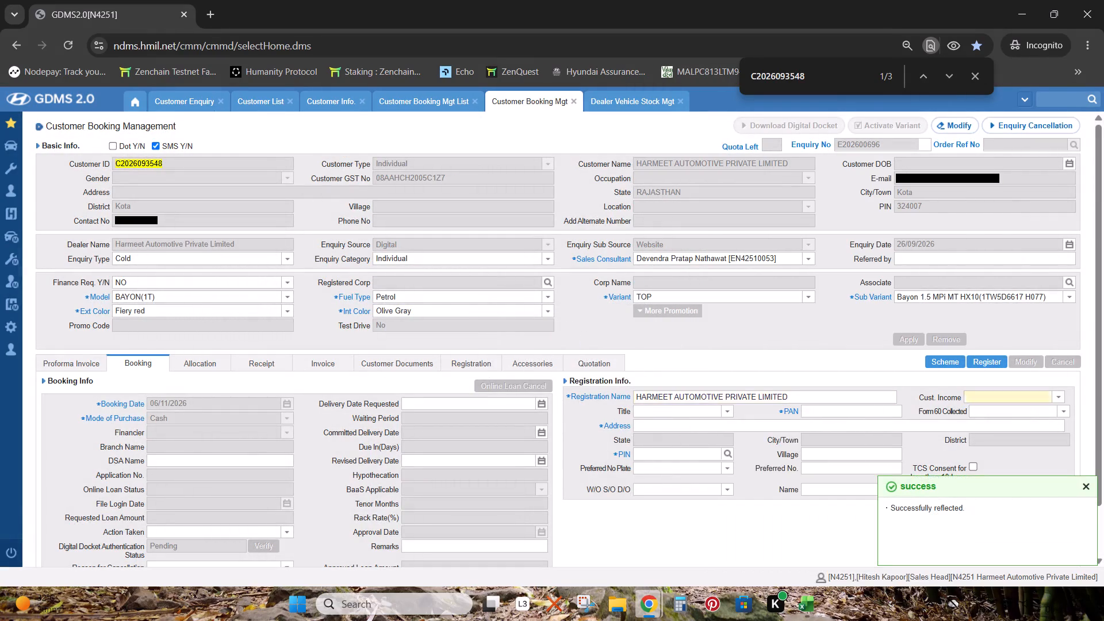
Set the registration Title of the Bayon booking to M/s, matching the dealership's Alcazar booking.
key(Tab)
key(alt+Tab)
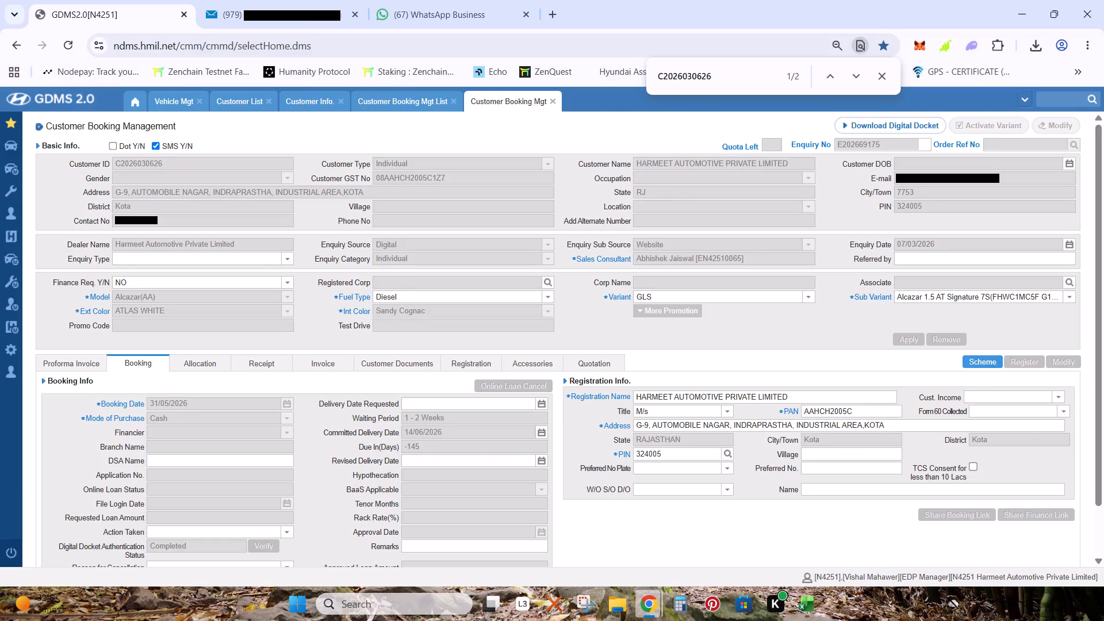
key(alt+Tab)
key(Down)
key(Down)
key(Down)
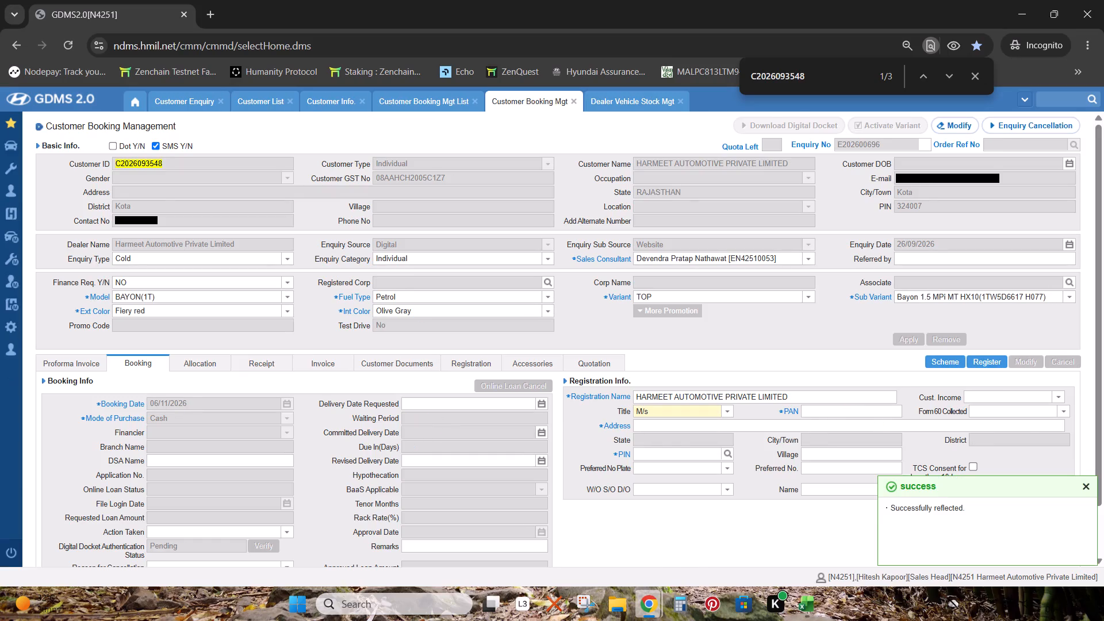
Copy the company's PAN from the Alcazar booking into the PAN field of the Bayon booking.
key(Tab)
key(alt+Tab)
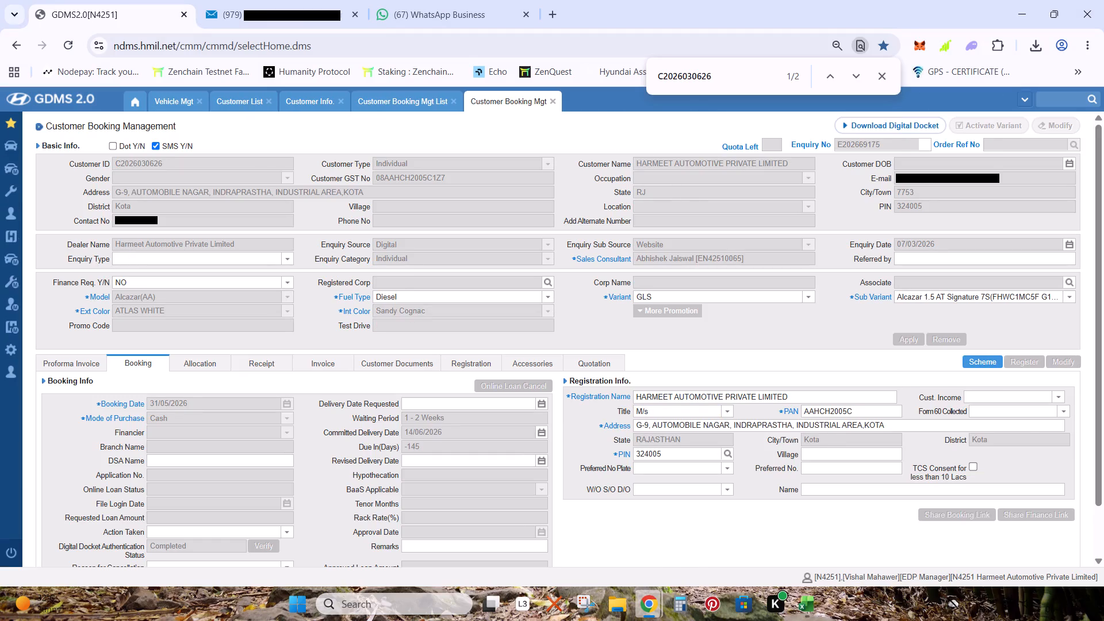
click(855, 411)
key(ctrl+c)
key(alt+Tab)
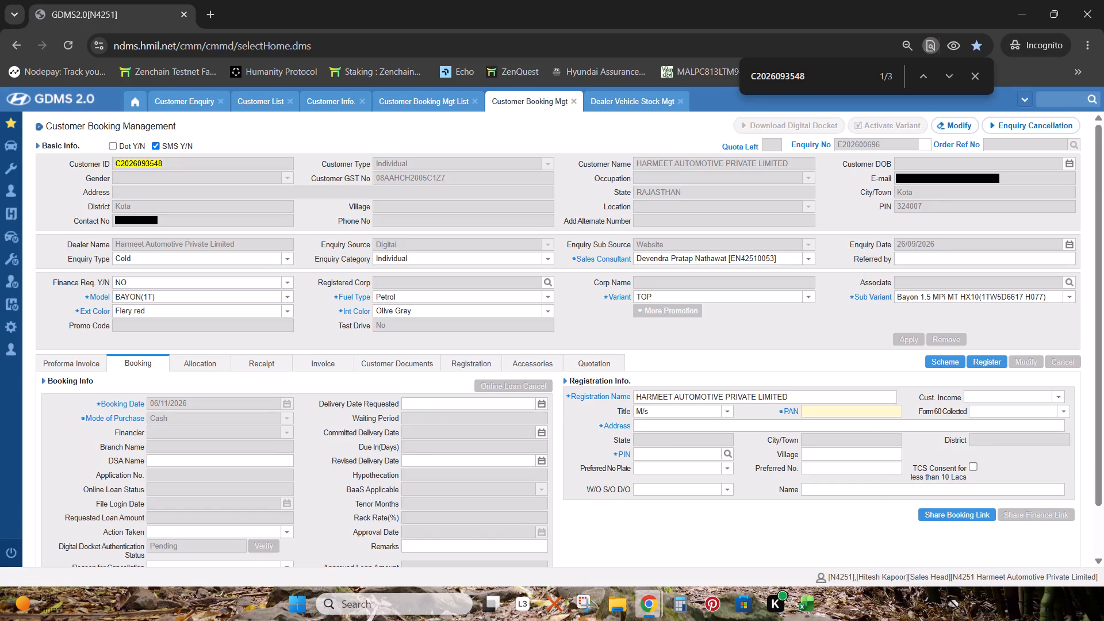
key(ctrl+v)
Copy the registration address from the Alcazar booking into the Address field of the Bayon booking.
key(Tab)
key(alt+Tab)
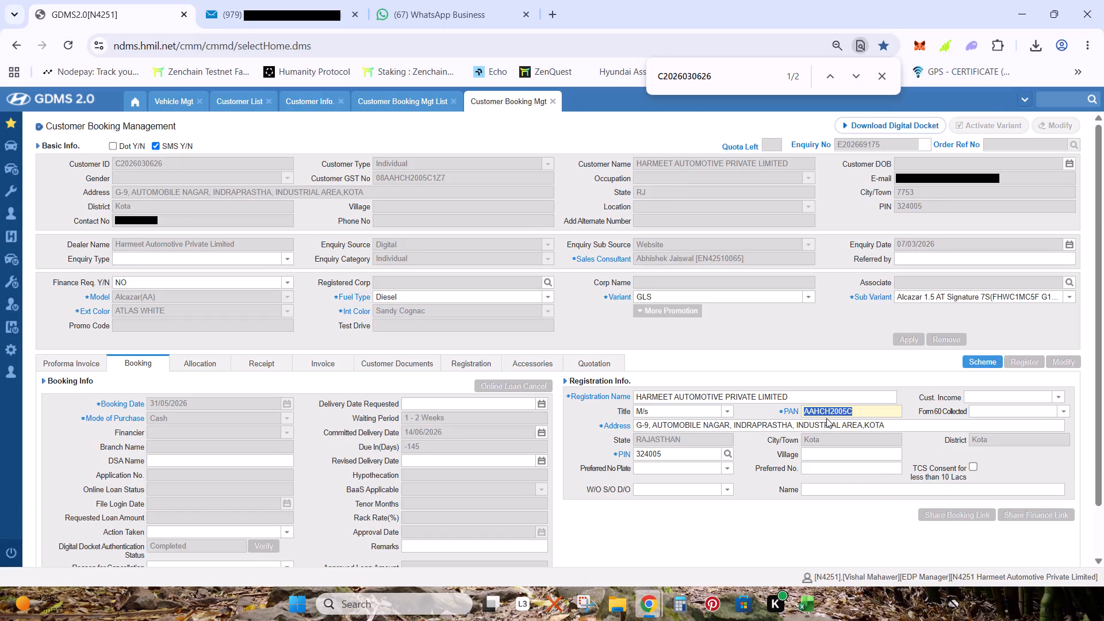
click(773, 427)
key(ctrl+c)
key(alt+Tab)
click(726, 425)
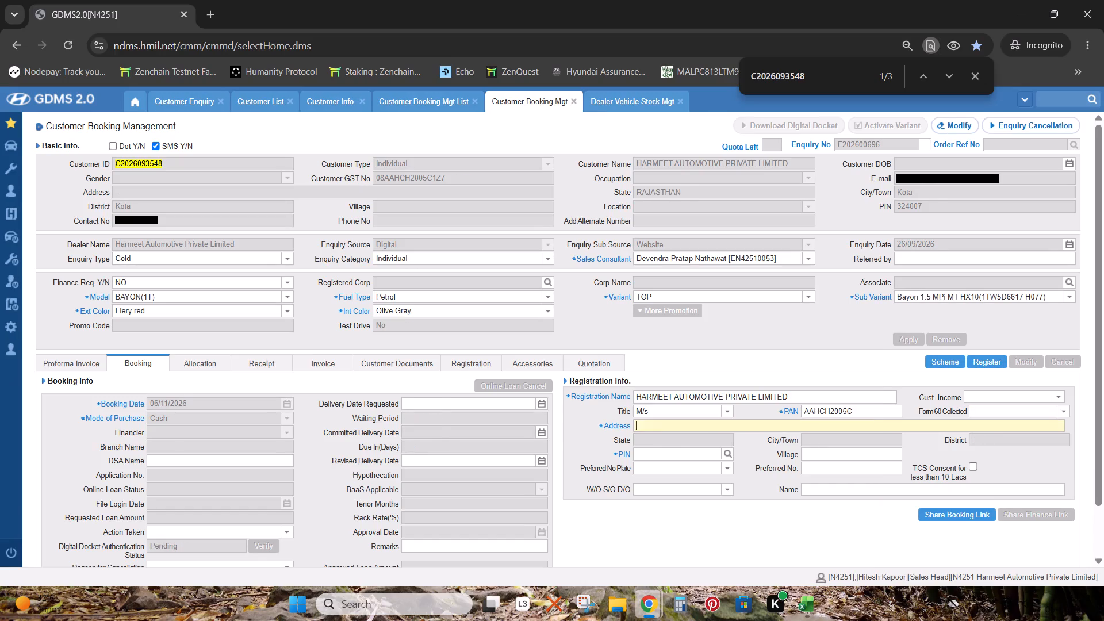
key(ctrl+v)
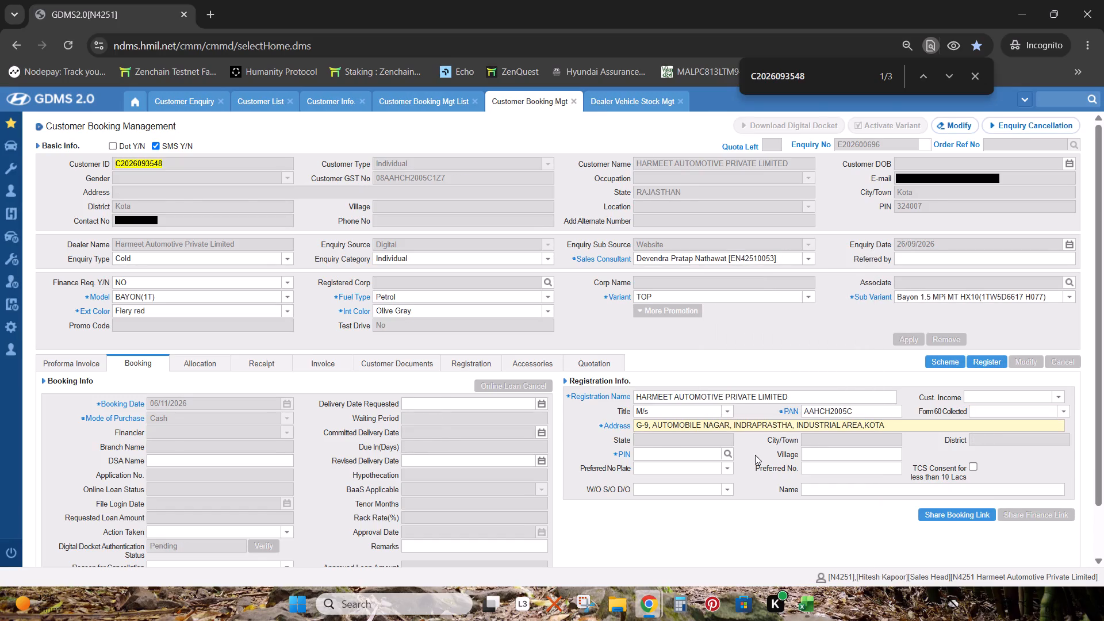
Look up the Alcazar booking's postal PIN code 324005 and assign it to the Bayon booking's registration info.
key(alt+Tab)
click(691, 450)
key(ctrl+c)
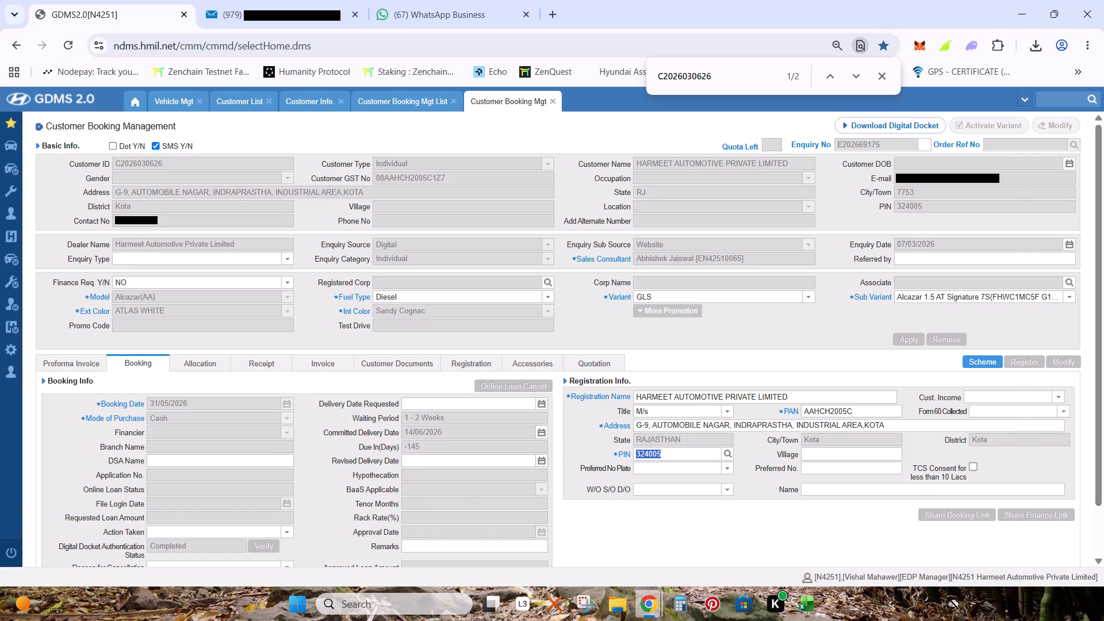
key(alt+Tab)
click(730, 451)
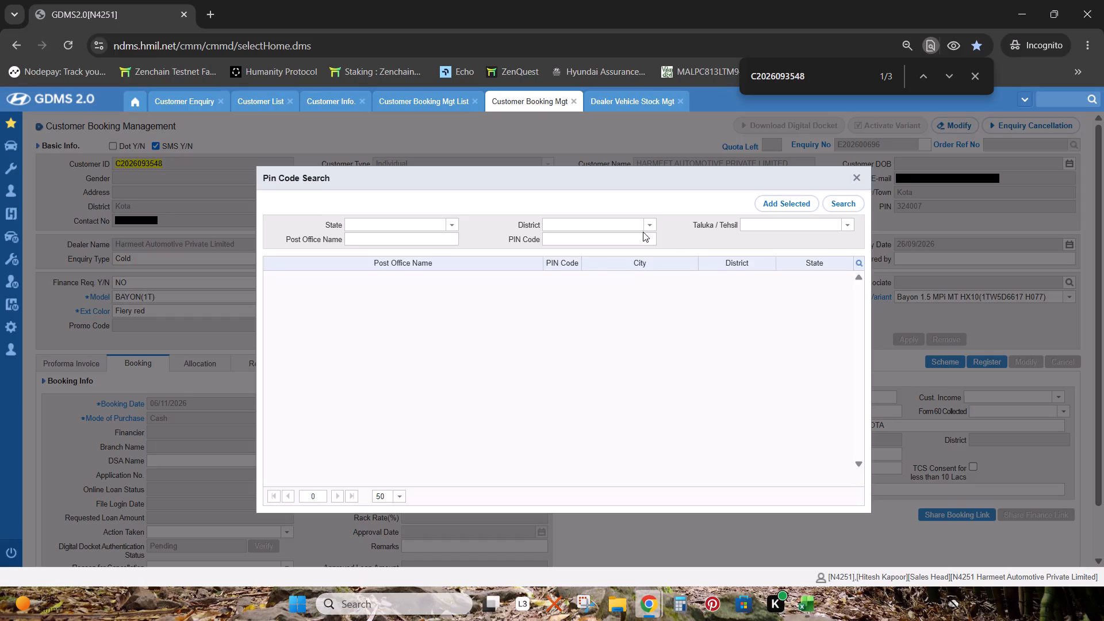
click(648, 238)
key(ctrl+v)
key(Return)
double_click(604, 278)
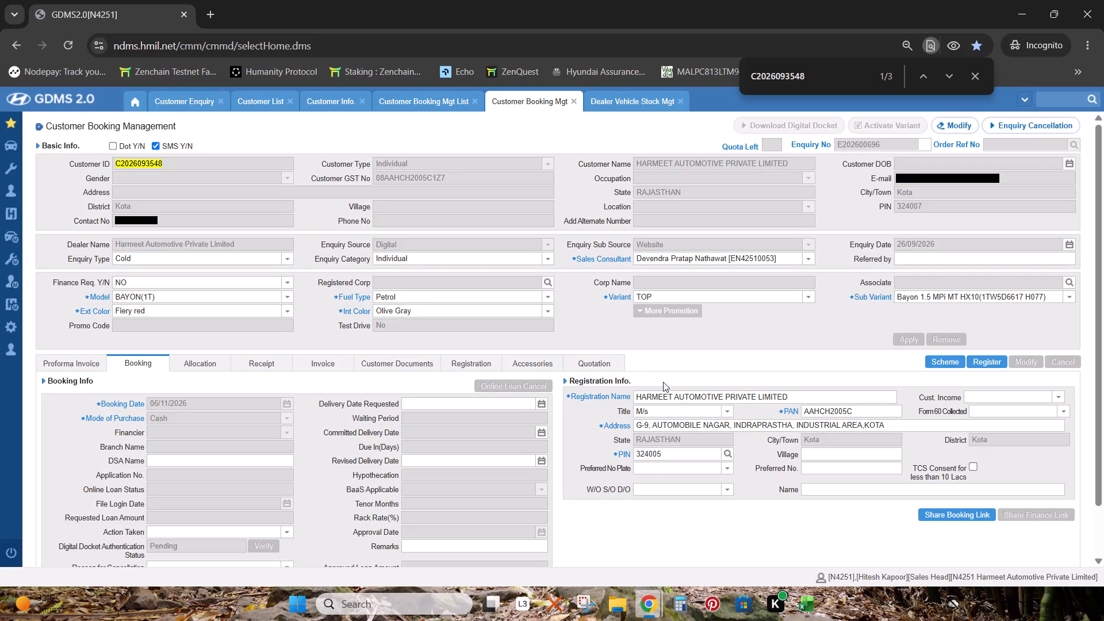
Check the remaining booking fields against the Alcazar booking and register the Bayon booking.
scroll(418, 419, down, 1)
key(alt+Tab)
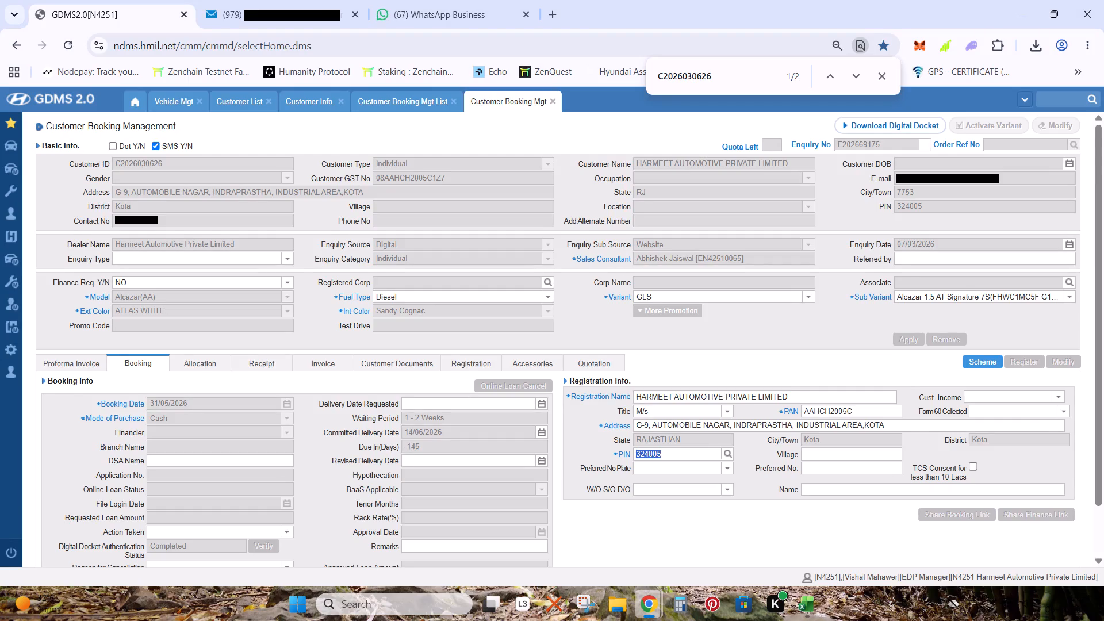
scroll(429, 411, down, 1)
key(alt+Tab)
click(997, 303)
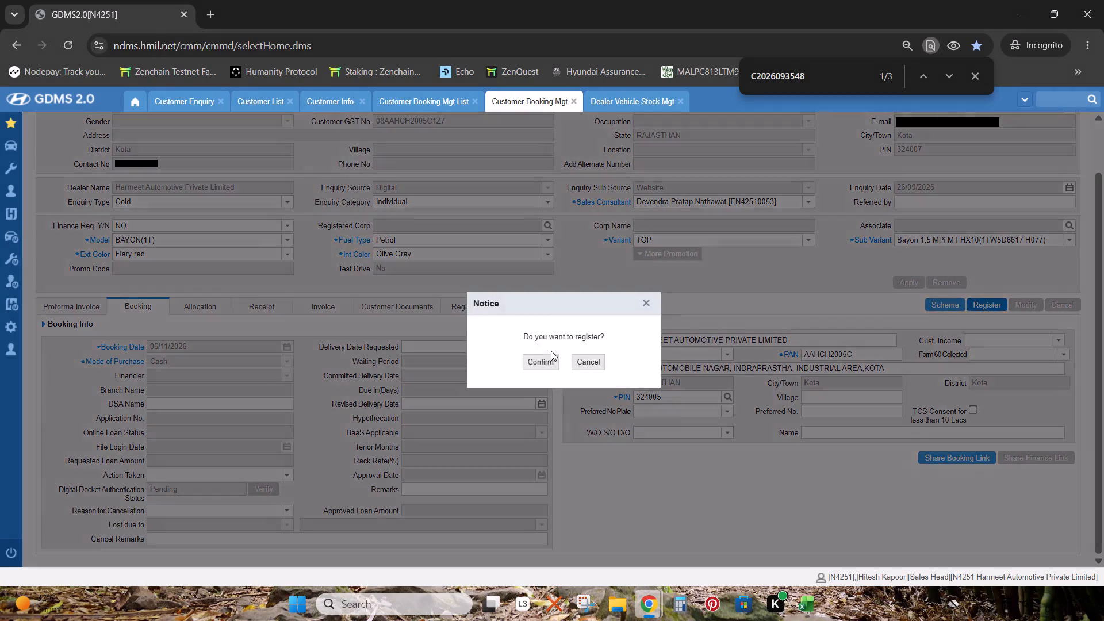
click(546, 358)
scroll(546, 358, down, 1)
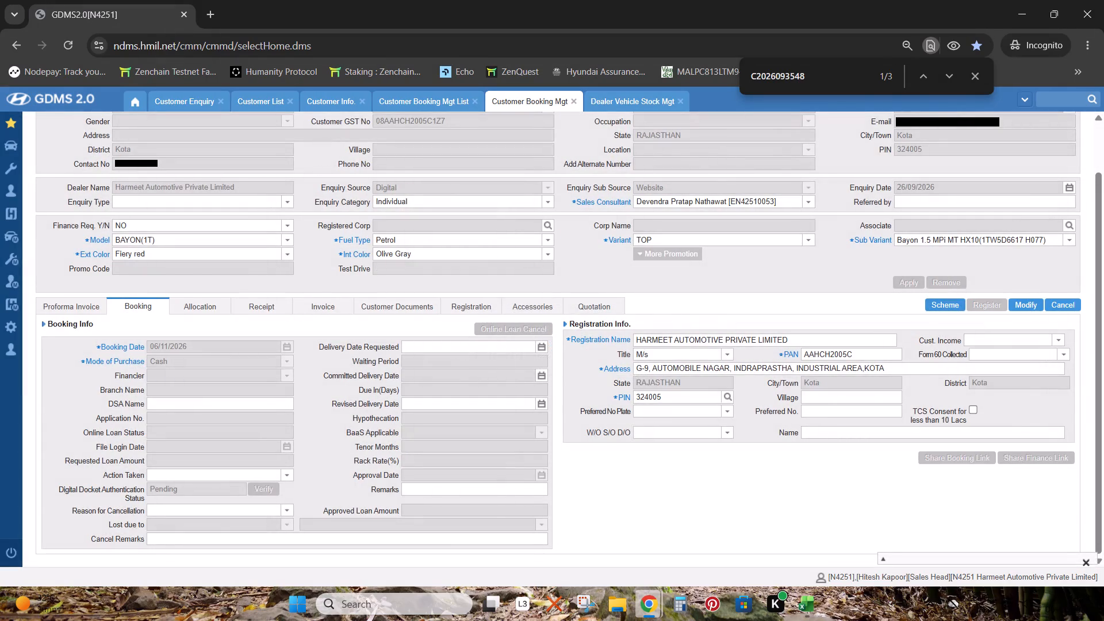